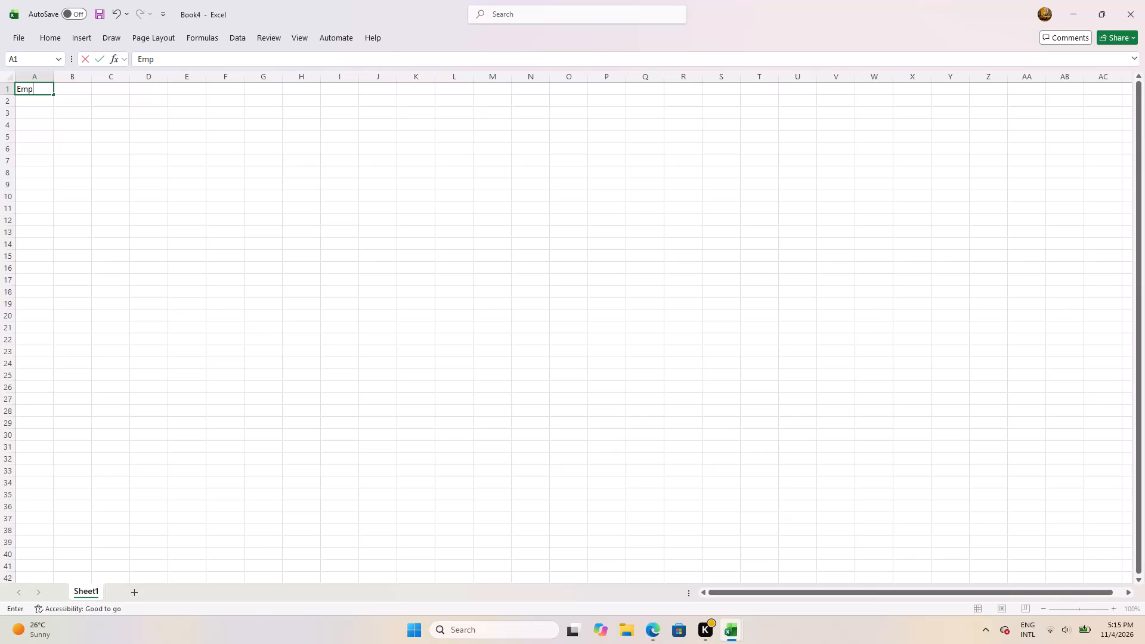
# Complete the column header Emp Id in cell A1 and enter the header Staff name in B1.
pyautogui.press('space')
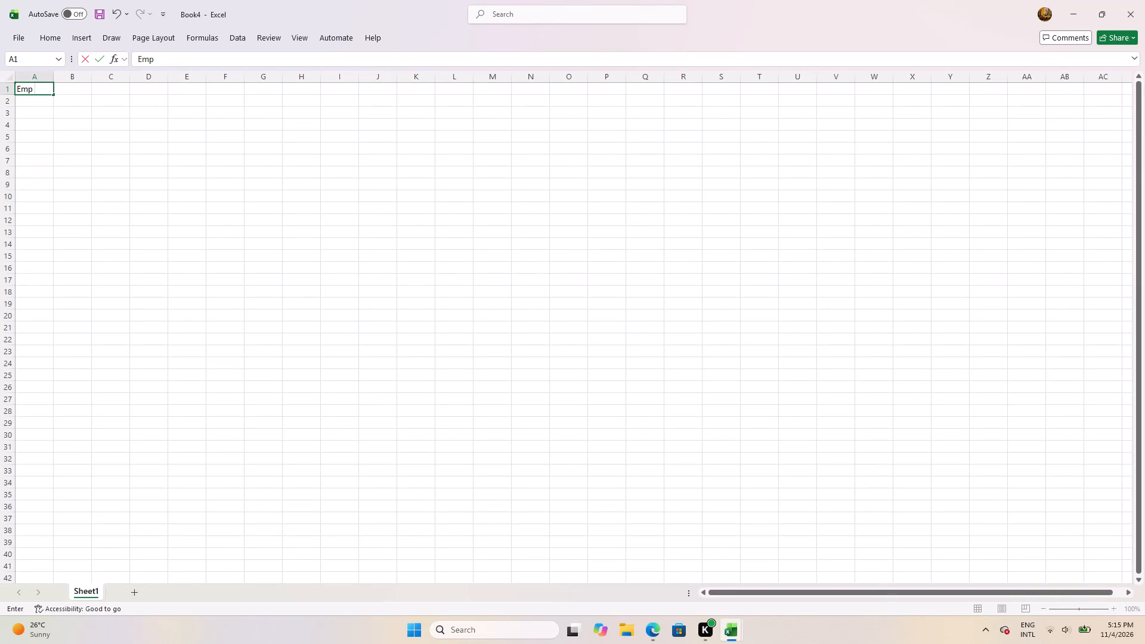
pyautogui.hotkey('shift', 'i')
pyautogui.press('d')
pyautogui.press('Right')
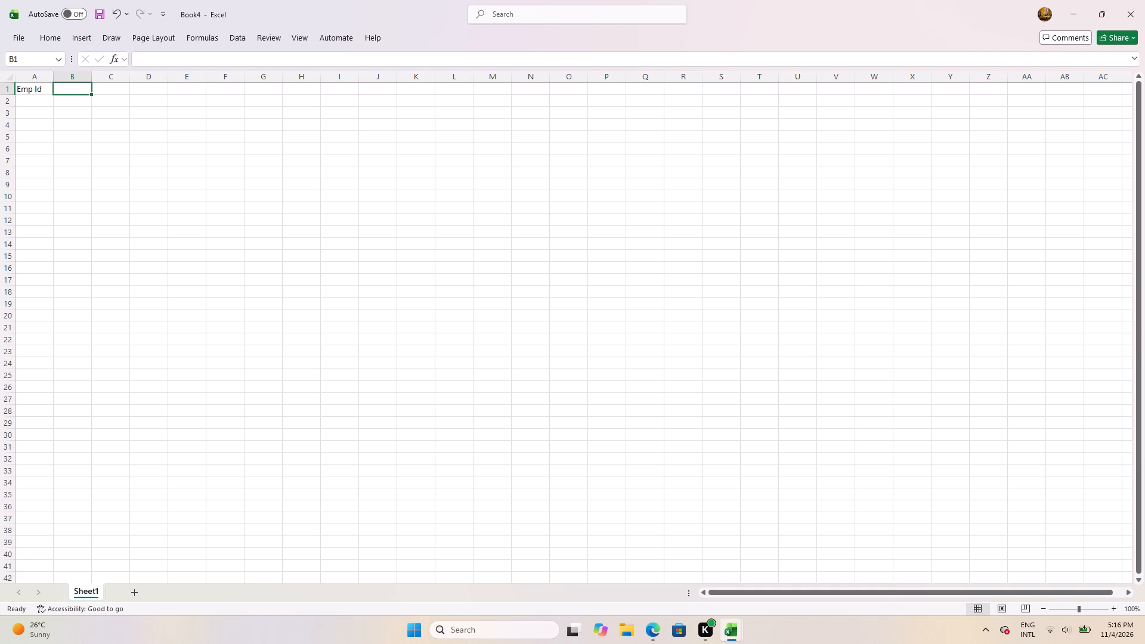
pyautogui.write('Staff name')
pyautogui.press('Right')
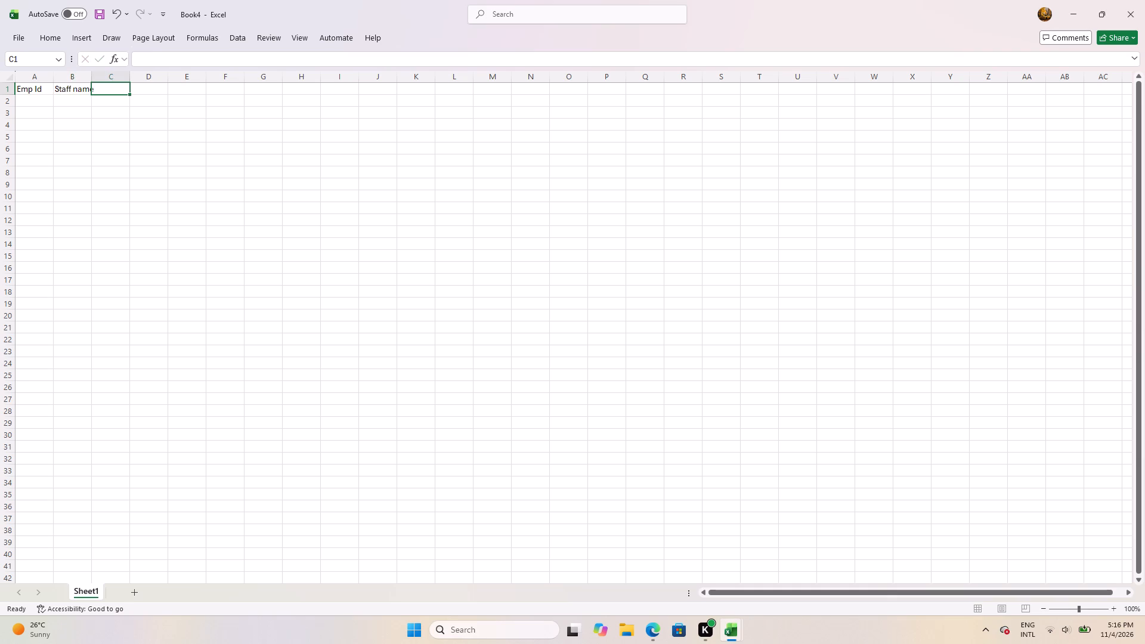
# Enter the column headers Department in cell C1 and Hourly rate in D1.
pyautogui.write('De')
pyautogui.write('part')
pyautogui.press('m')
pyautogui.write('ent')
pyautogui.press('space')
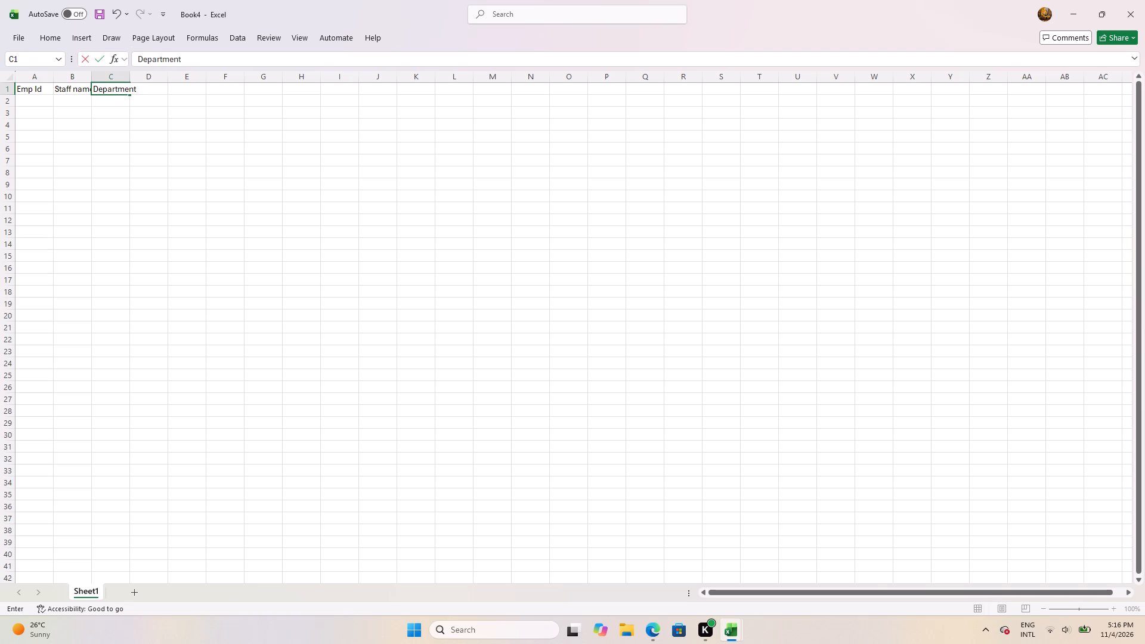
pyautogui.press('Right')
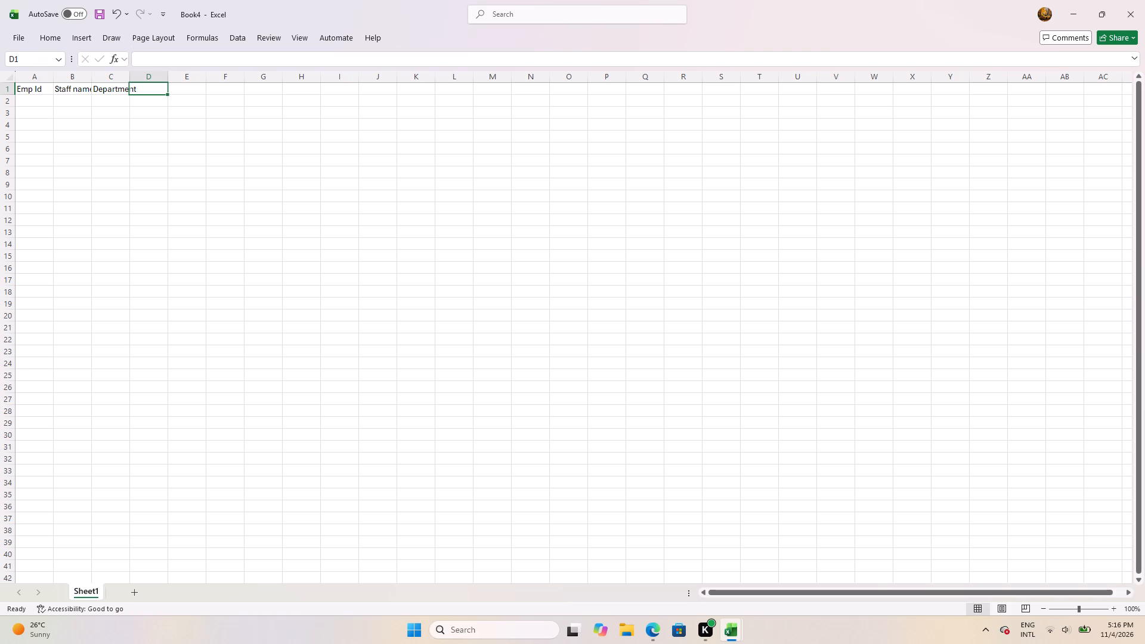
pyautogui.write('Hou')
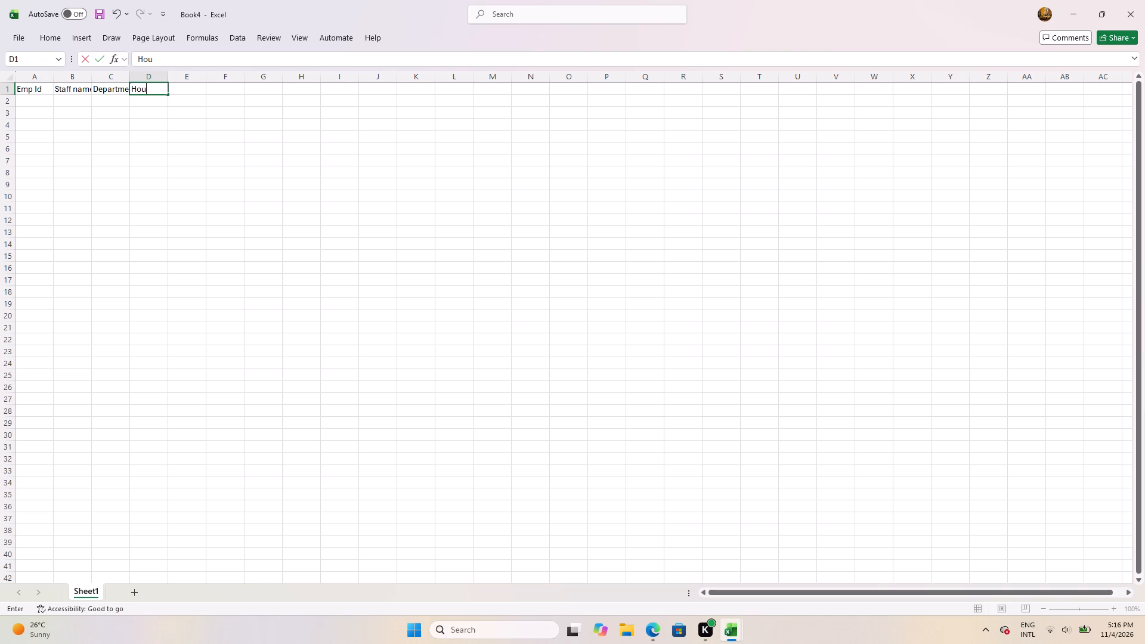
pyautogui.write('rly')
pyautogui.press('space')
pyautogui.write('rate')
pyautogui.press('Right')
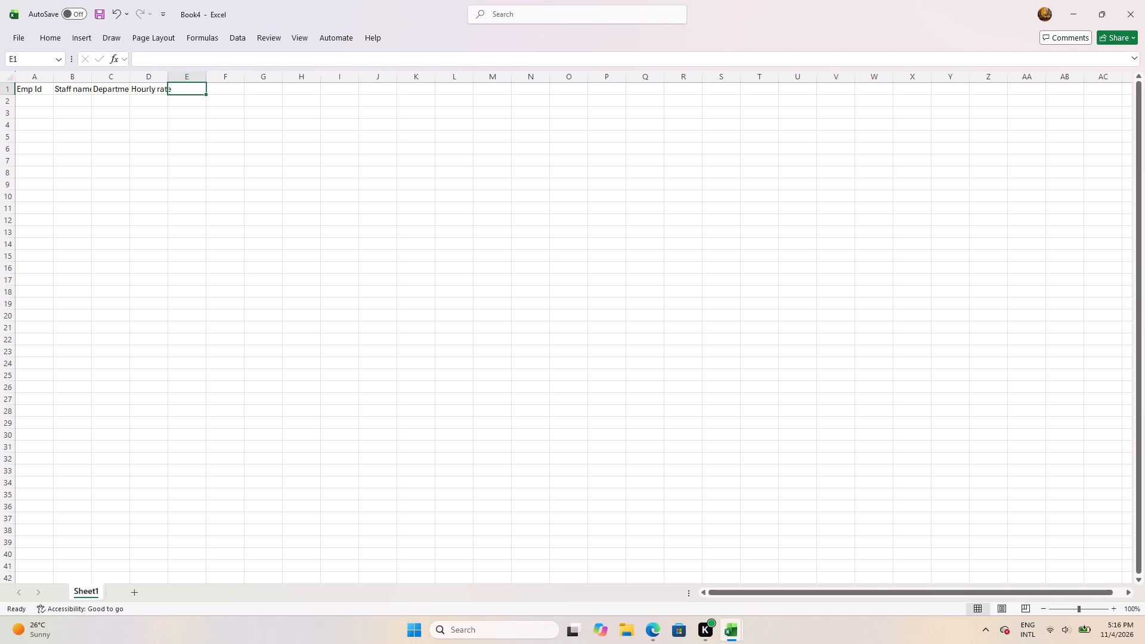
# Enter the column headers Regular hours in cell E1 and Overtime hours in F1.
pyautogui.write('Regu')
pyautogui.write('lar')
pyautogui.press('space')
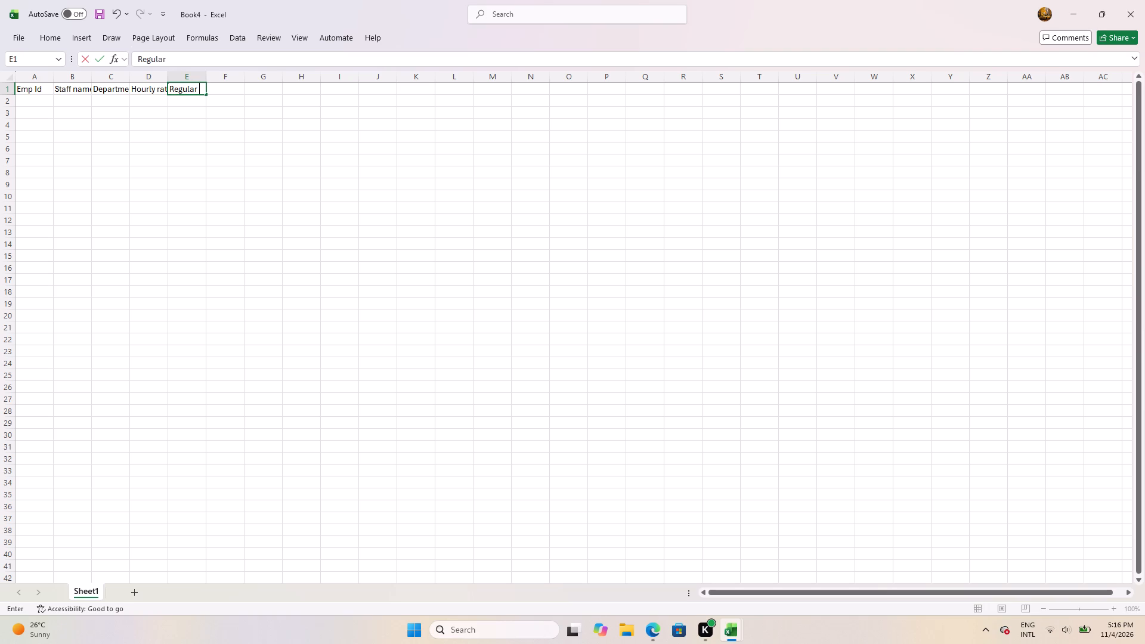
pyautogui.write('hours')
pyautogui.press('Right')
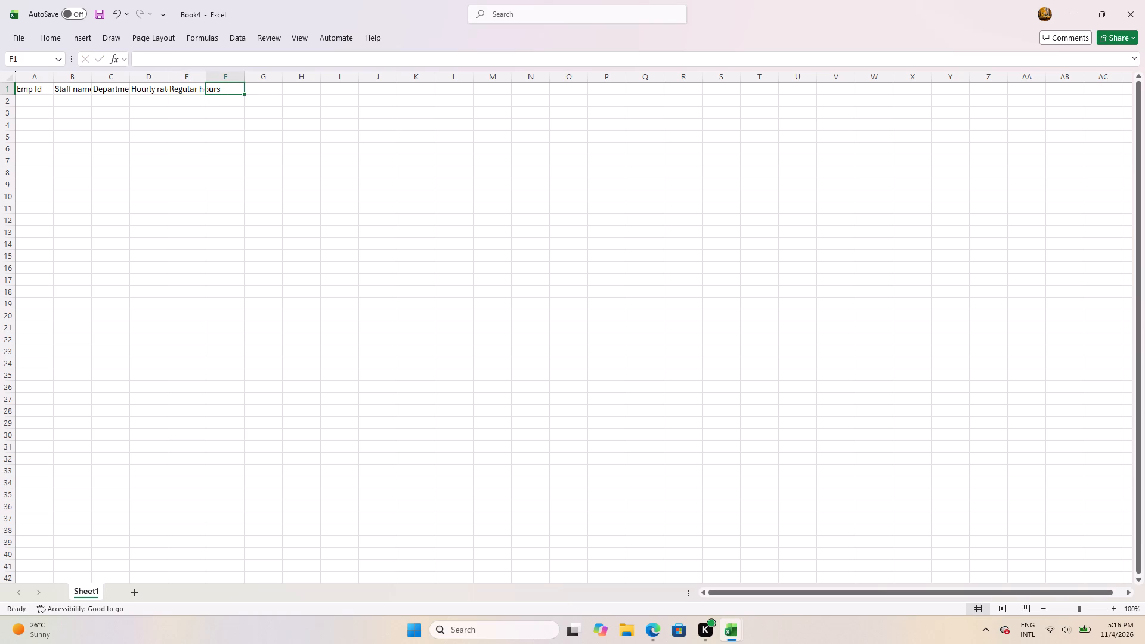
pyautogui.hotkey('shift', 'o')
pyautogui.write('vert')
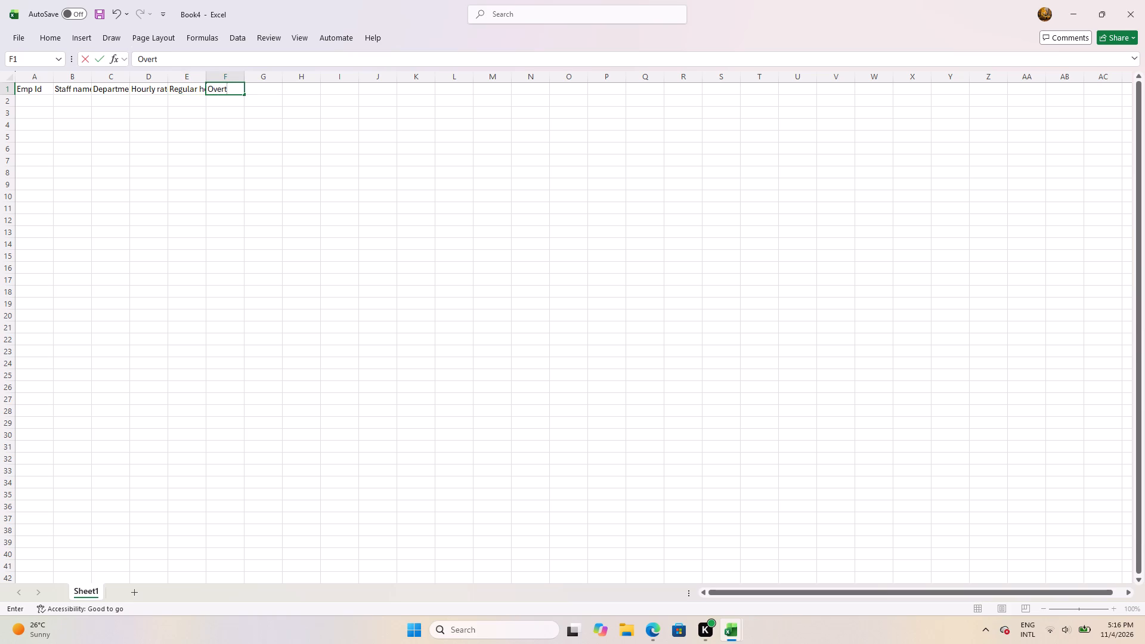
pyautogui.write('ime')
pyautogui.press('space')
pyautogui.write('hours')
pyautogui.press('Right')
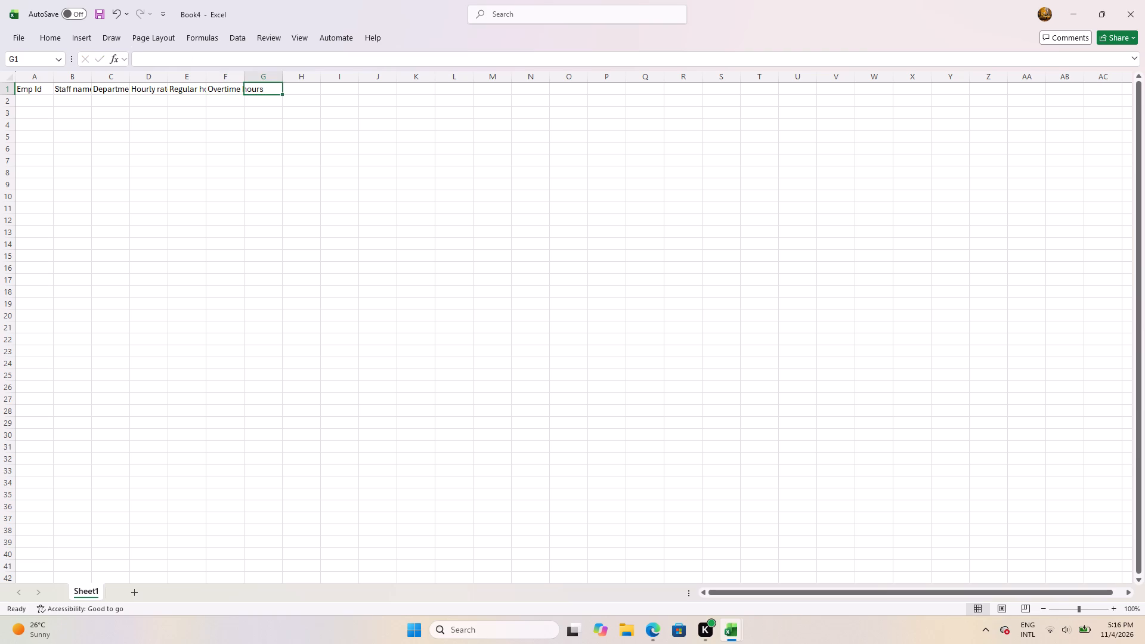
# Enter the column header Base pay in cell G1.
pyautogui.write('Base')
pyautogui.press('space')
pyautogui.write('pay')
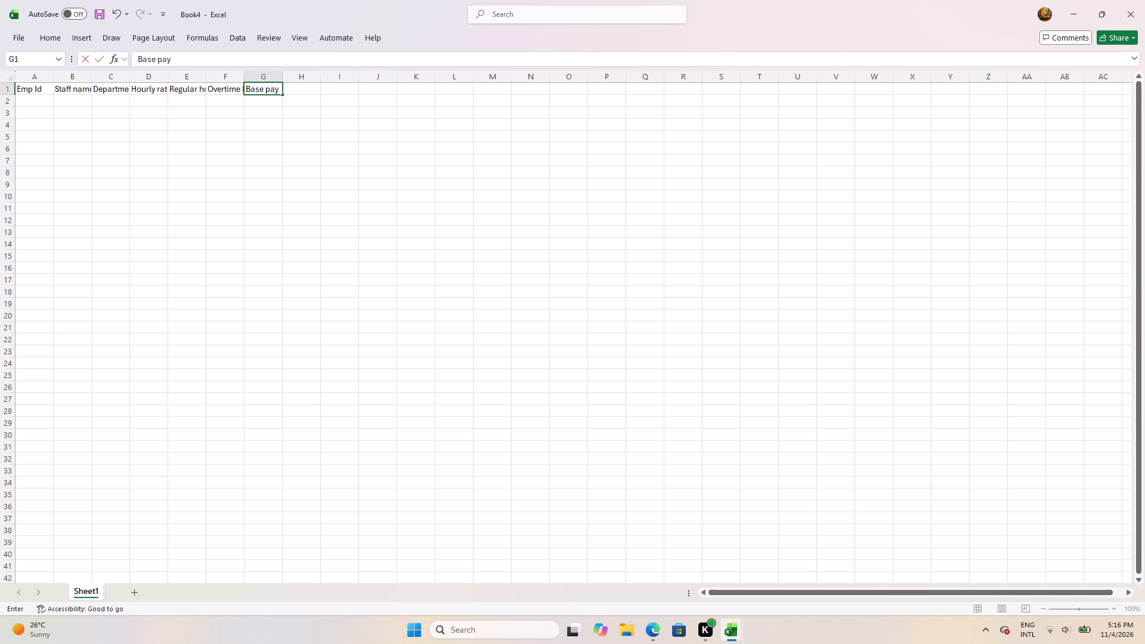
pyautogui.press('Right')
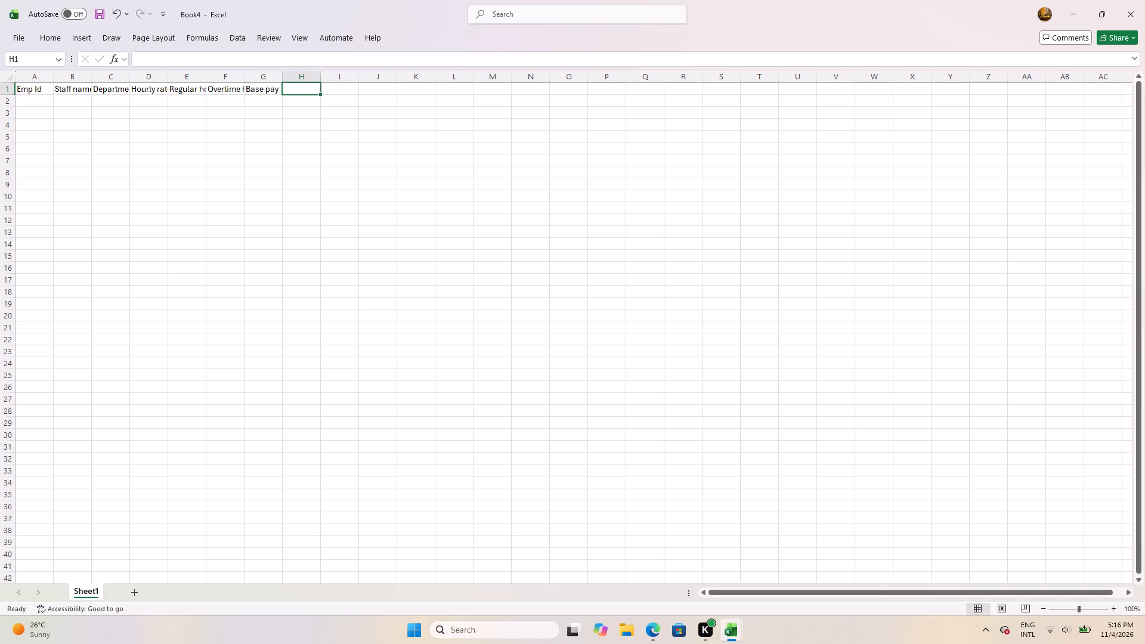
# Enter the column header Overtime hours in cell H1, after Base pay.
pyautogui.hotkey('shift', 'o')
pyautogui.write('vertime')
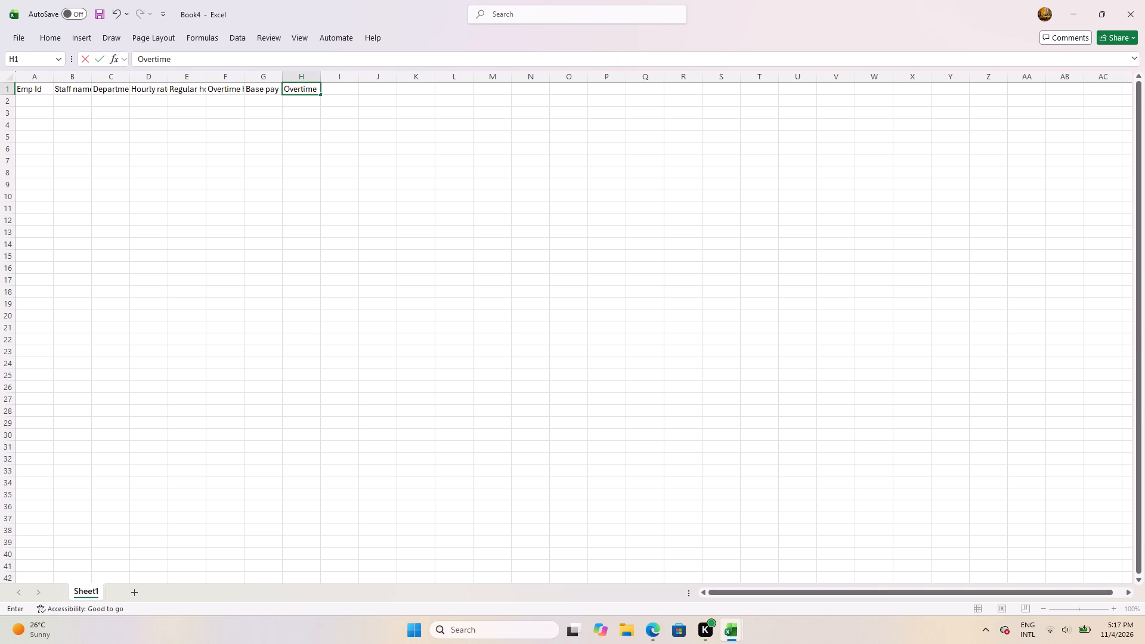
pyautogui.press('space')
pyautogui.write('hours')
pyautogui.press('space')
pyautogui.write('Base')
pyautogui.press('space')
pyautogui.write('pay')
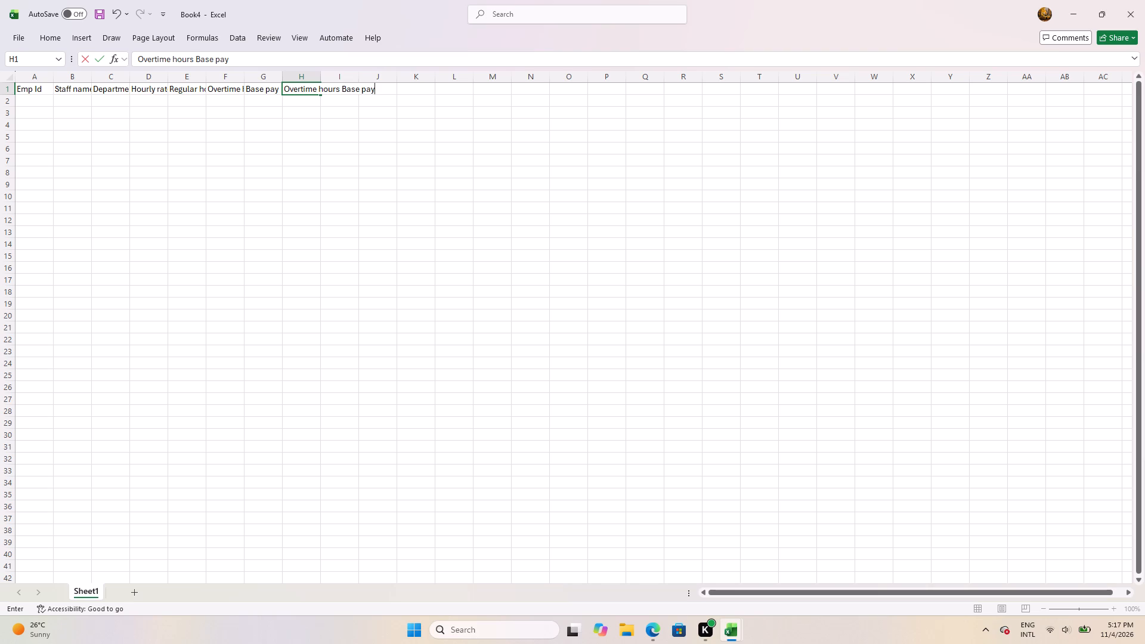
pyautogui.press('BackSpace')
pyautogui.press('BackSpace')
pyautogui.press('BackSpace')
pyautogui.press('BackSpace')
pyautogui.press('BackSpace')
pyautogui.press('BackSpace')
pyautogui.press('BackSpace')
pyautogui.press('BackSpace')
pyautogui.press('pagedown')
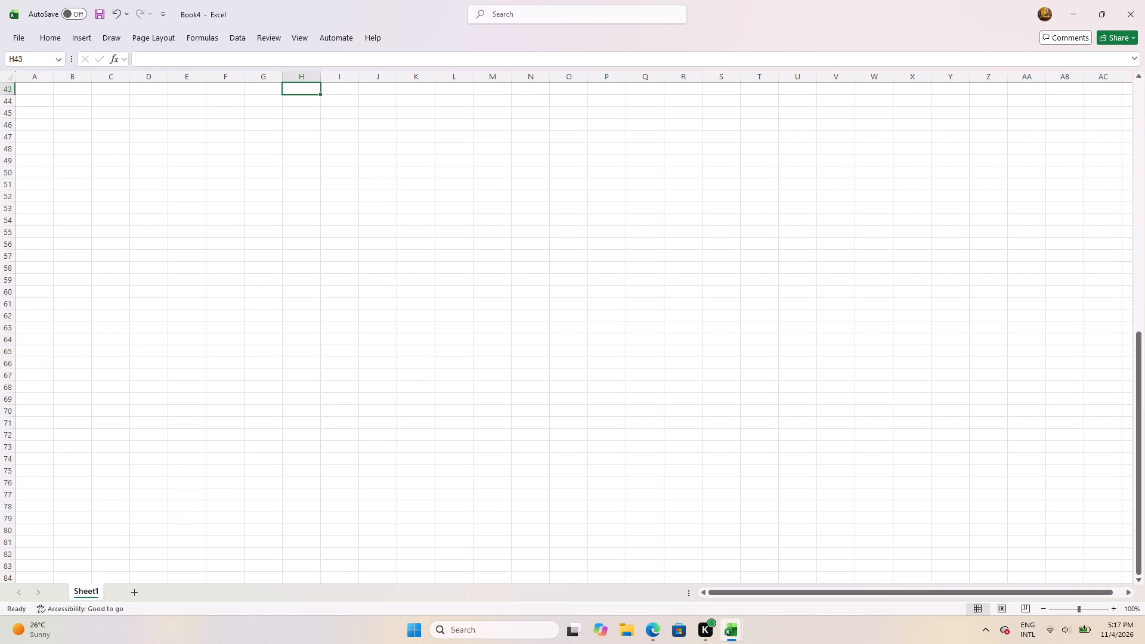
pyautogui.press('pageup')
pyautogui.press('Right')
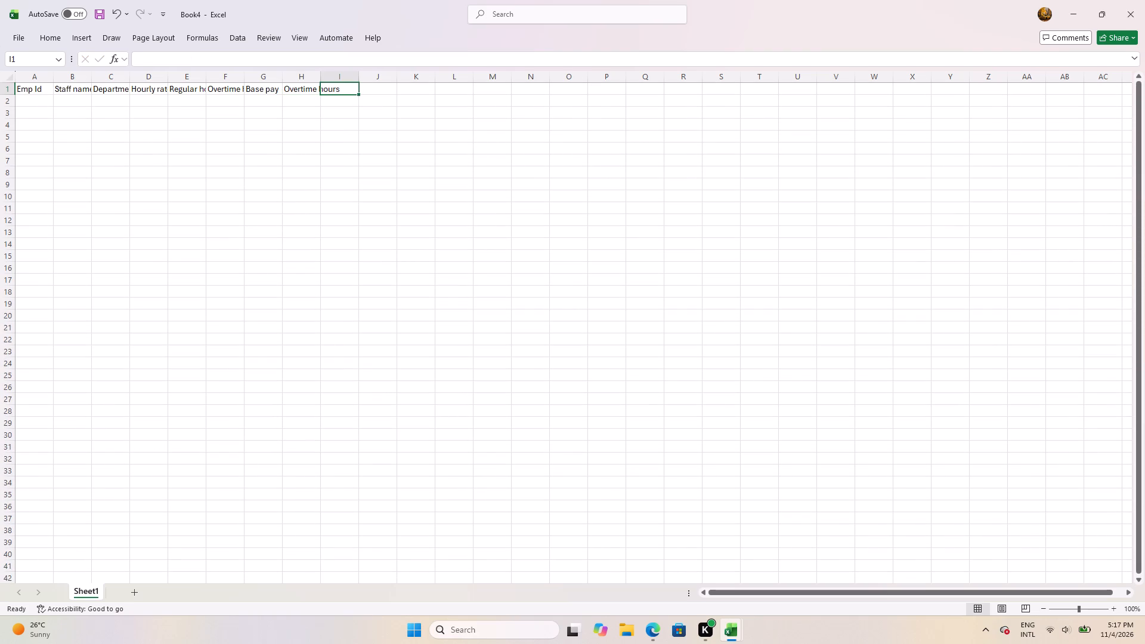
# Enter the column header Base pay in cell I1.
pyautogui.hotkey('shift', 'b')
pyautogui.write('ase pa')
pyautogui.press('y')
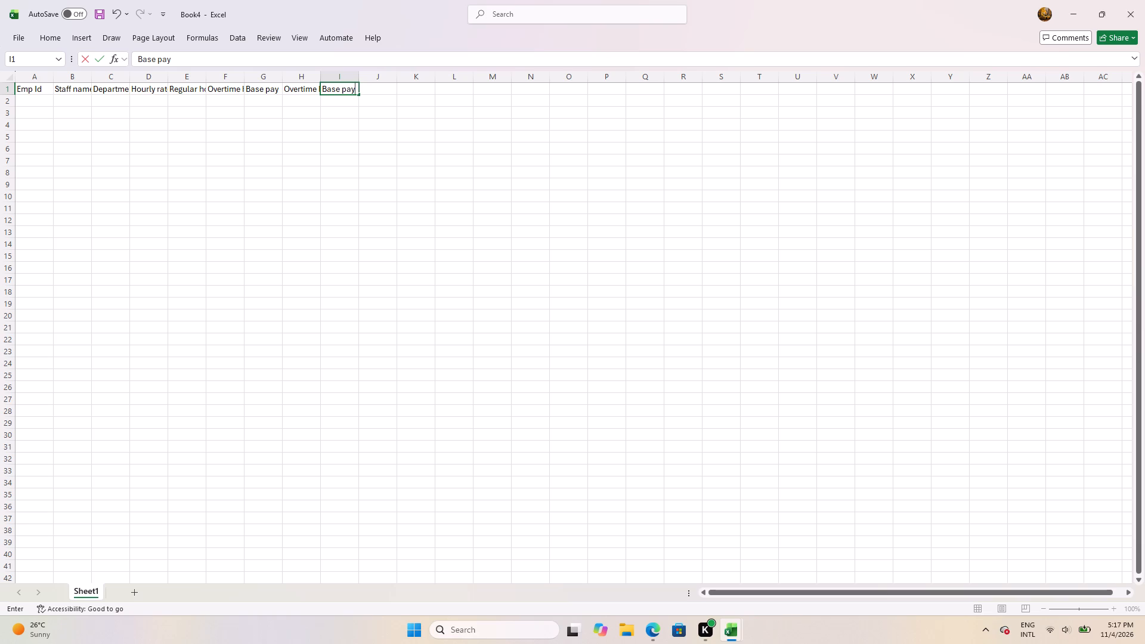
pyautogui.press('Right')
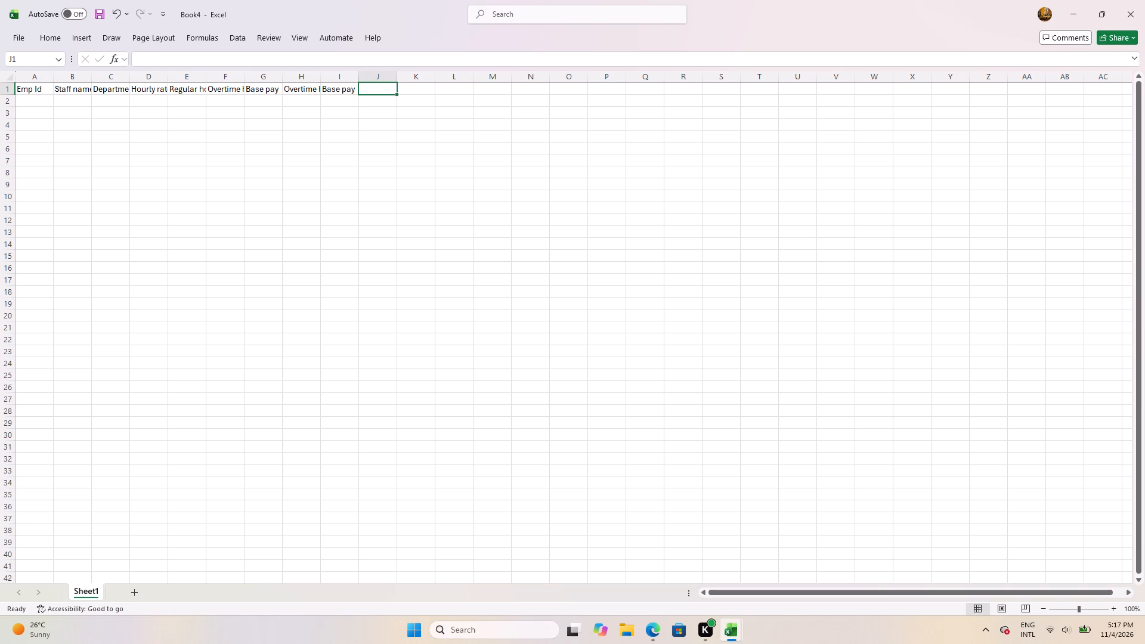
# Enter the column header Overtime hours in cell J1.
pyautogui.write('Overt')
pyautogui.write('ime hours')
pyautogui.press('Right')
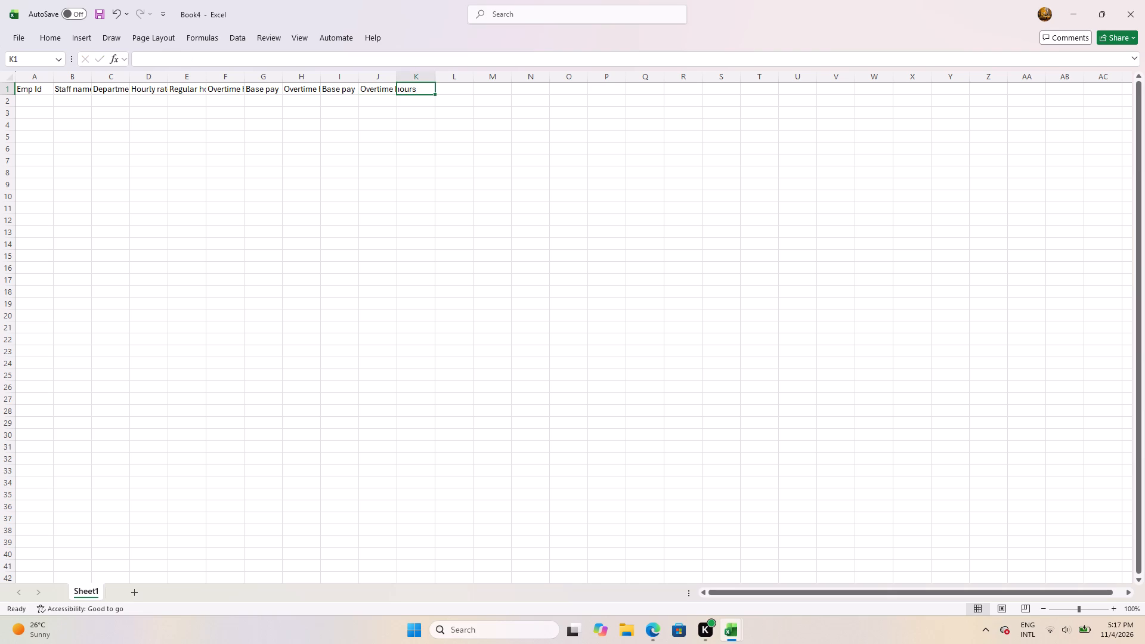
# Clear the repeated Overtime hours header from cell J1, leaving K1 empty as well.
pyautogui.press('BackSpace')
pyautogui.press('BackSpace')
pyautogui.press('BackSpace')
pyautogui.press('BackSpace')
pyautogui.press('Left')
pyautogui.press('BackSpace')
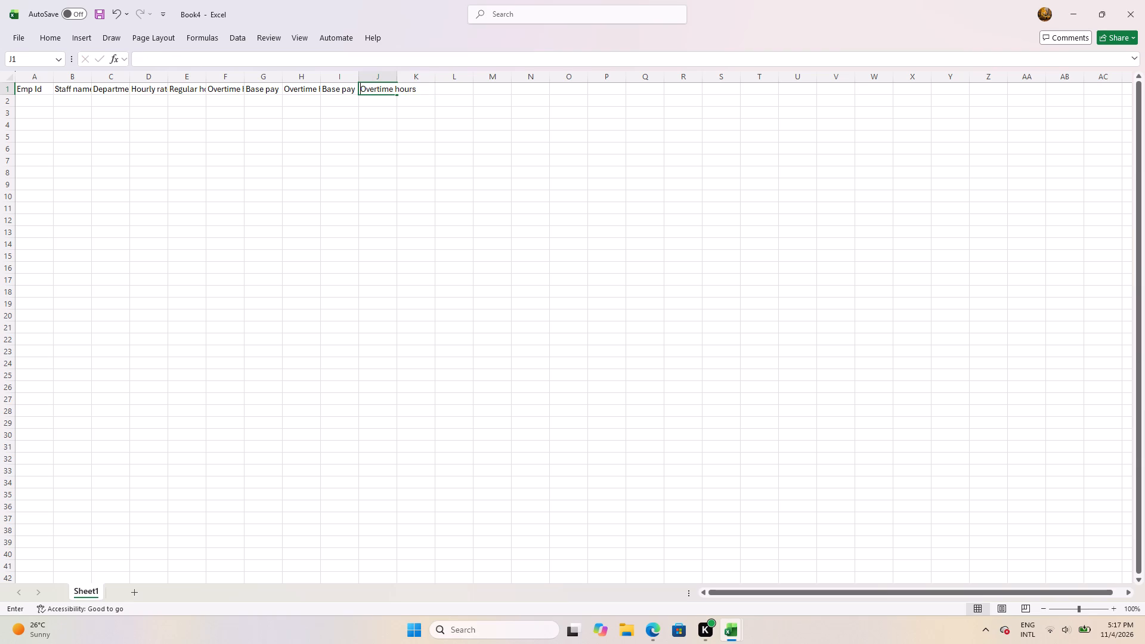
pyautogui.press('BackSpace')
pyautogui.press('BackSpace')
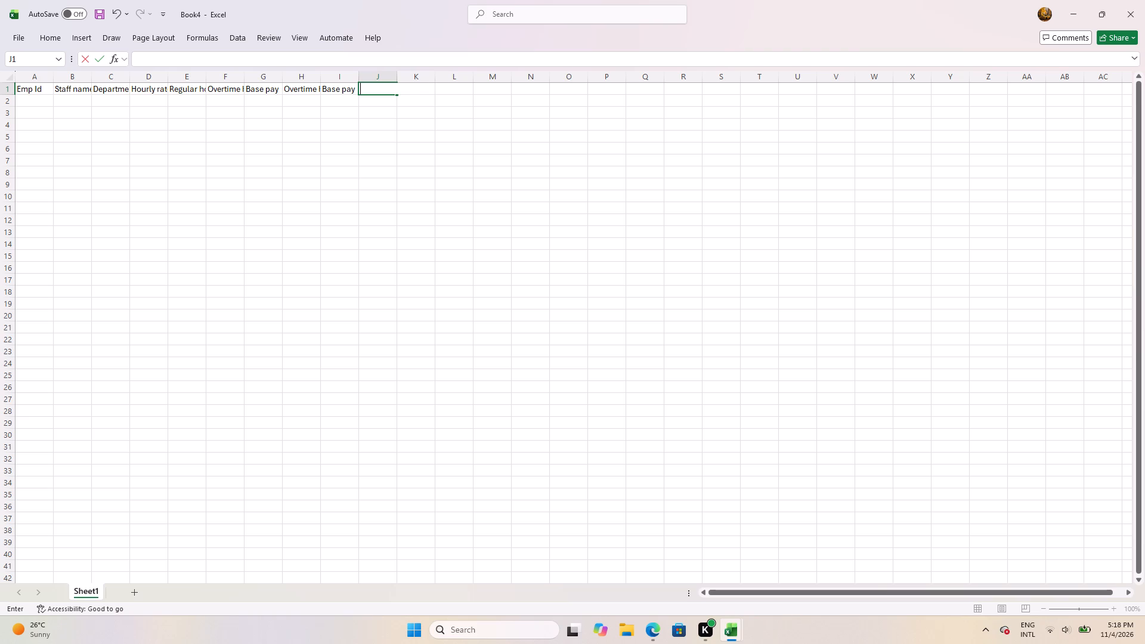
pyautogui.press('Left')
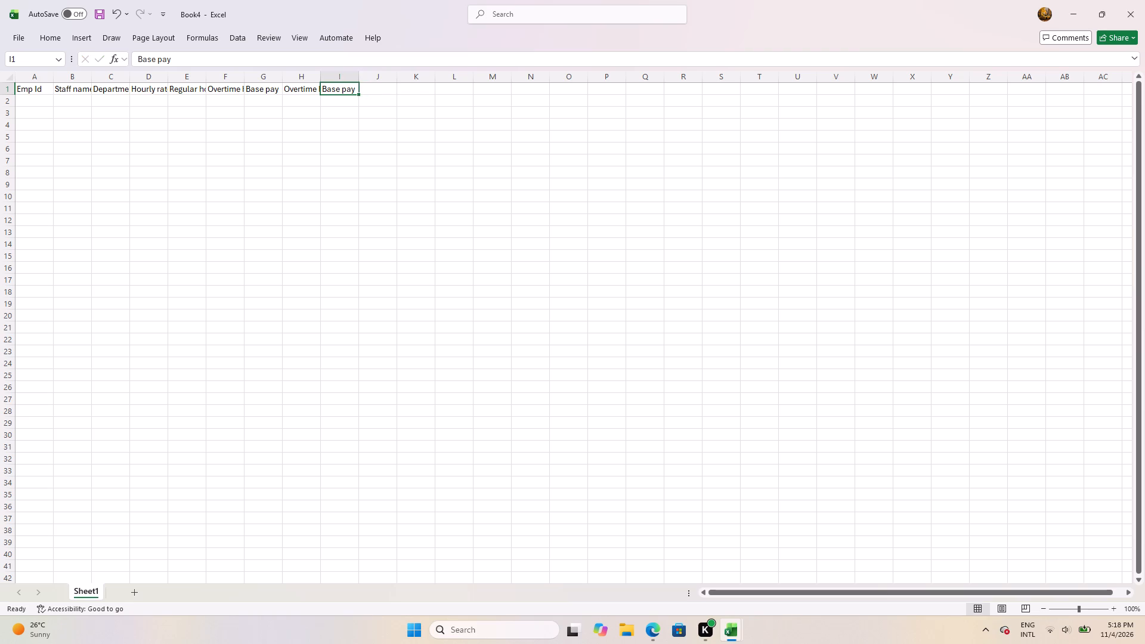
# Clear the repeated Base pay header from cell I1.
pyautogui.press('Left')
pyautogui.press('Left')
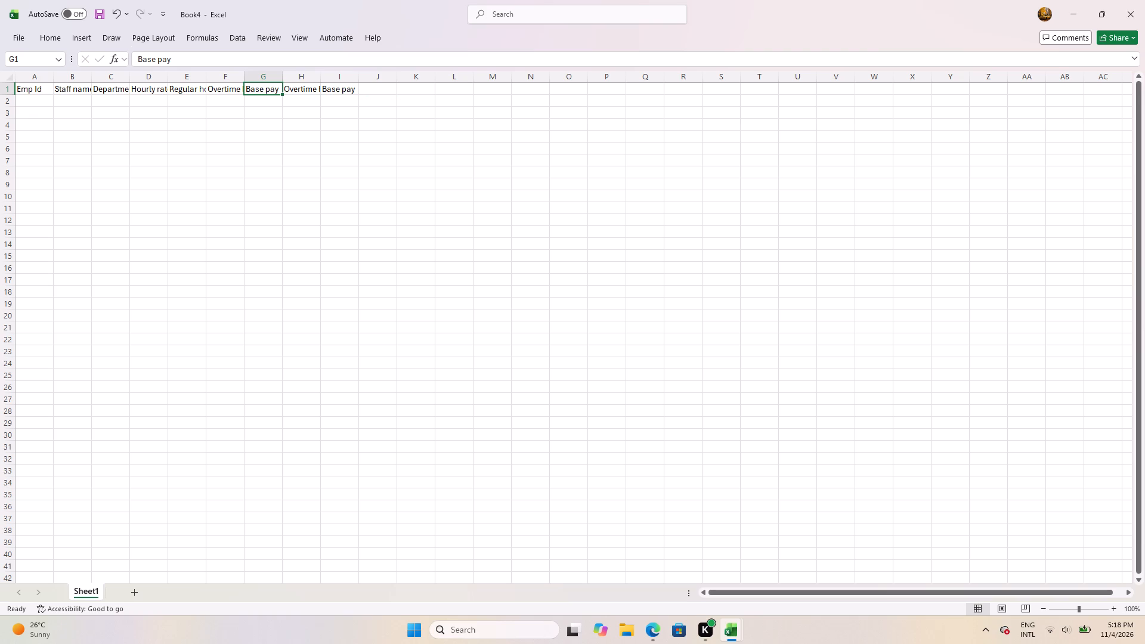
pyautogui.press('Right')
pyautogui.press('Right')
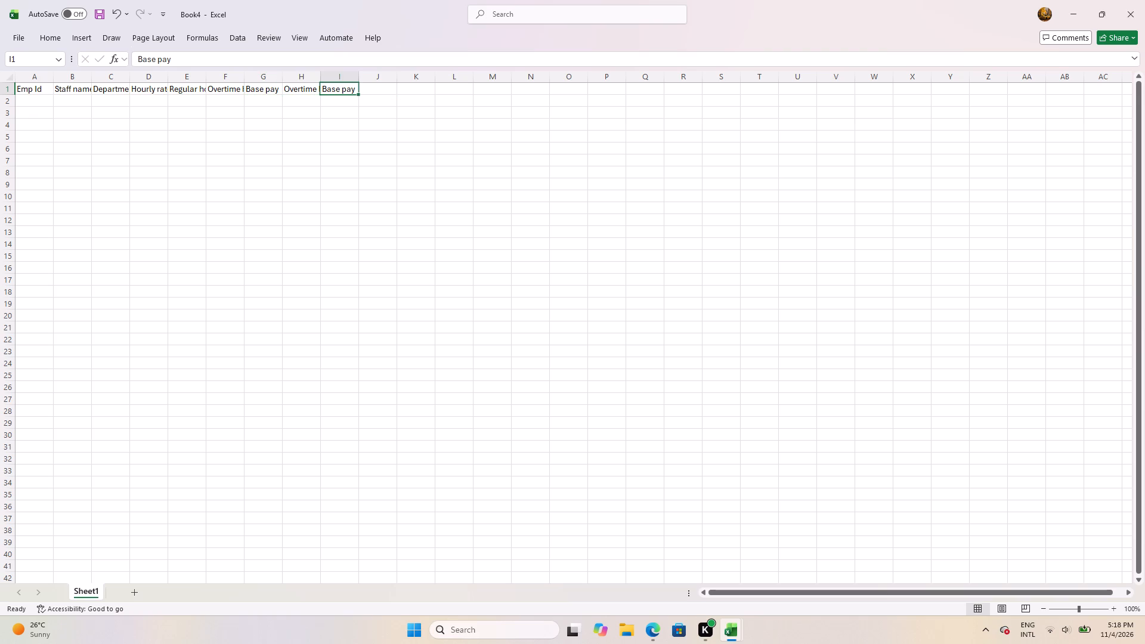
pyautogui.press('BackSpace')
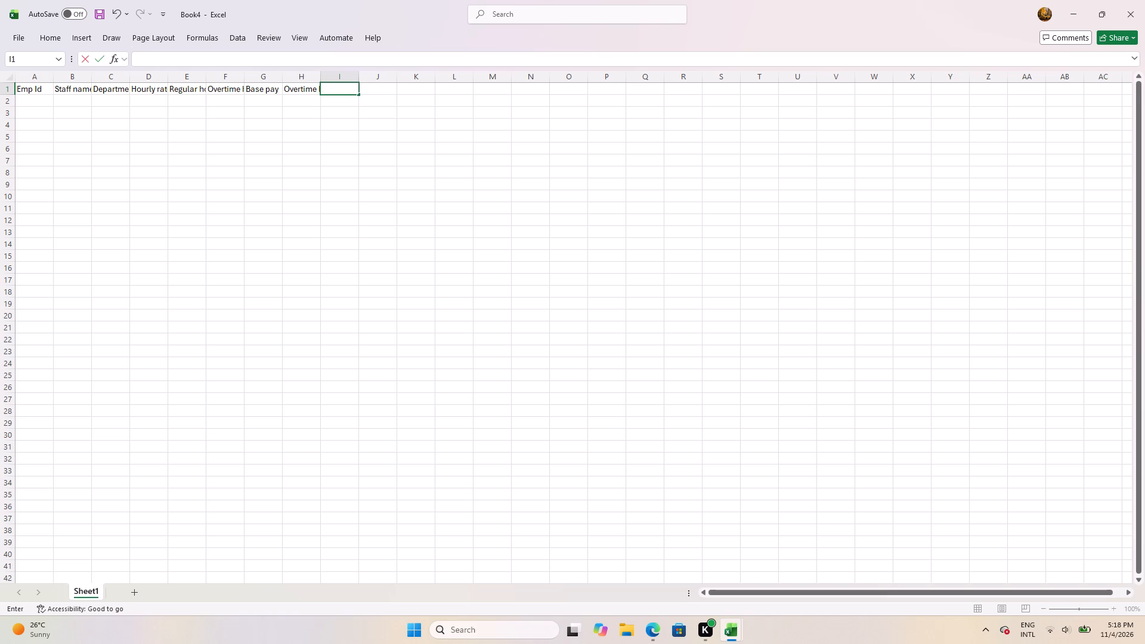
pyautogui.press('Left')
# Change the column header in cell H1, after Base pay, to Overtime pay.
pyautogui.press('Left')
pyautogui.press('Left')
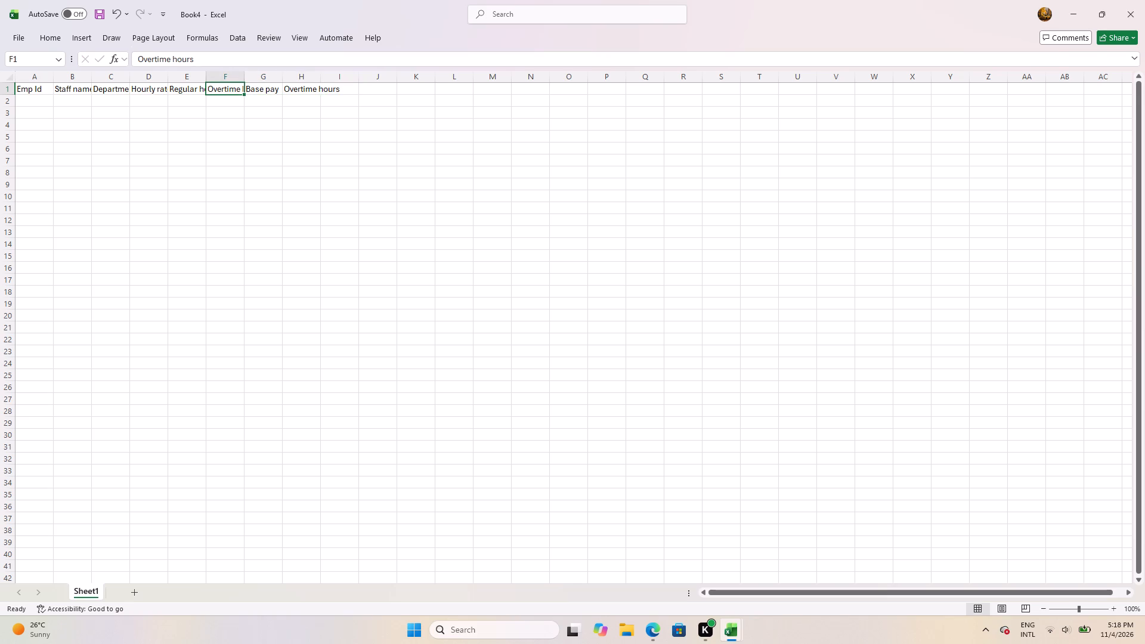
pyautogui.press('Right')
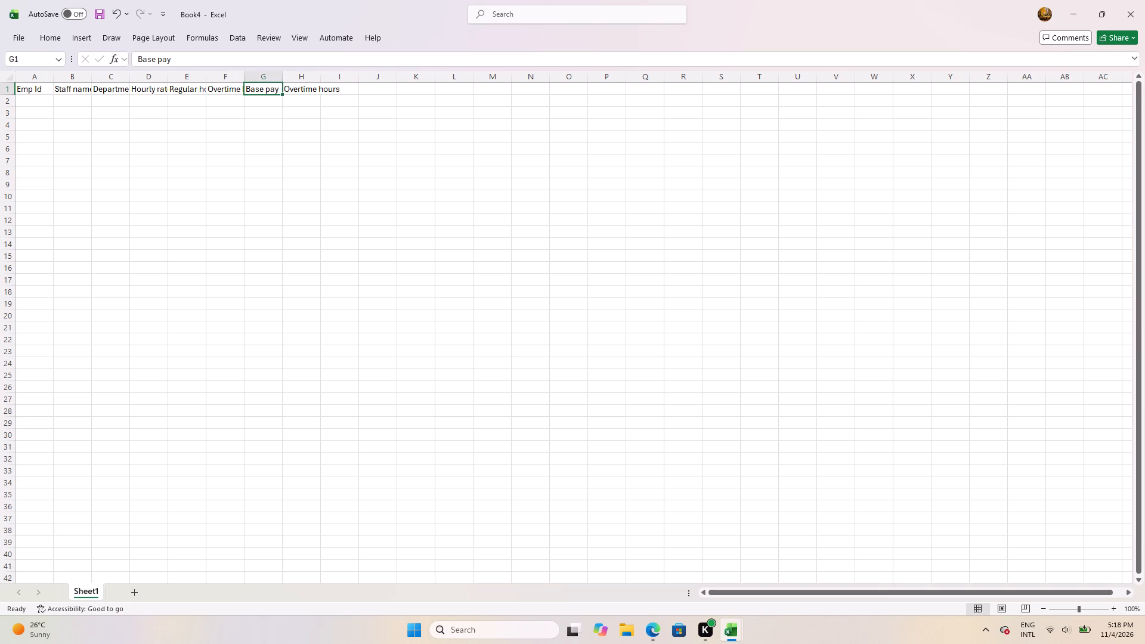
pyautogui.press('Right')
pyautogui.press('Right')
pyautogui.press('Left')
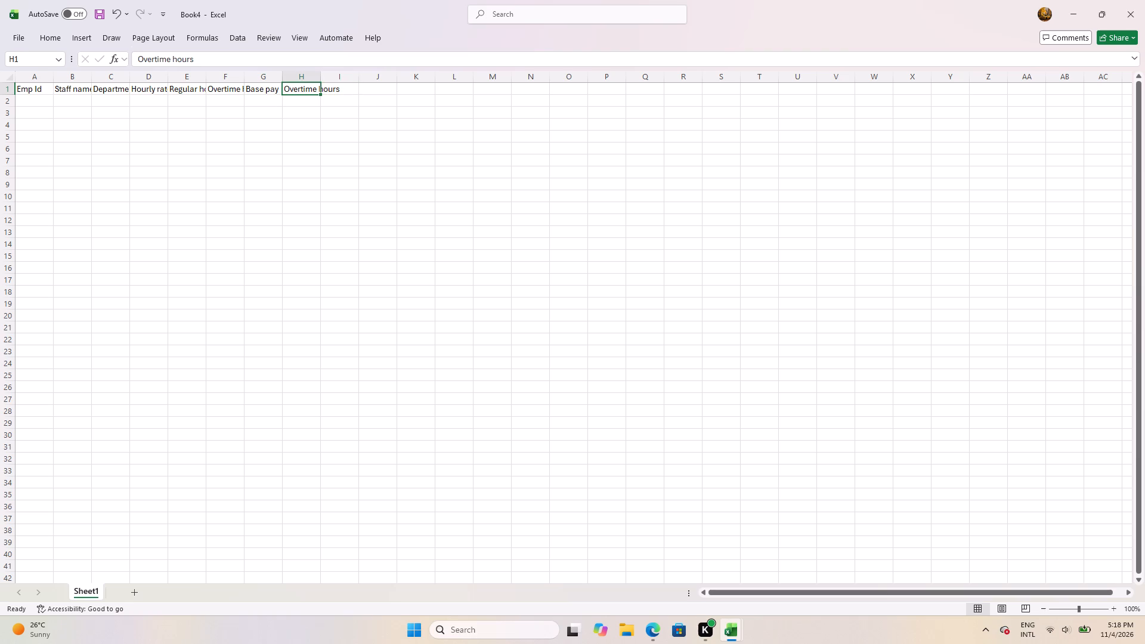
pyautogui.doubleClick(305, 88)
pyautogui.tripleClick(310, 93)
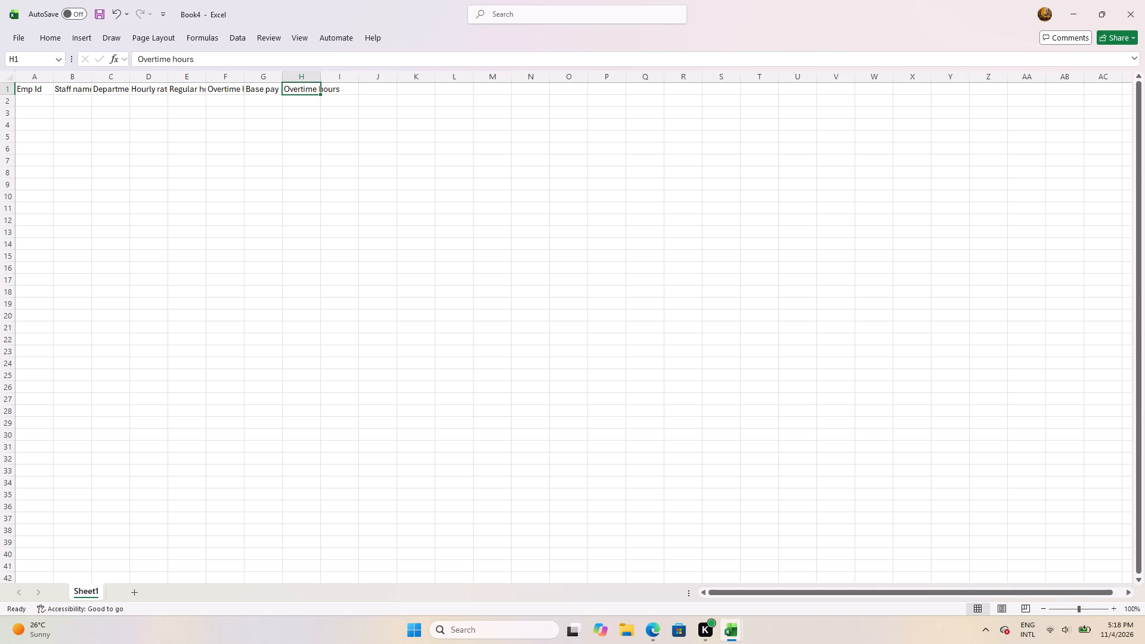
pyautogui.click(310, 90)
pyautogui.click(348, 91)
pyautogui.press('BackSpace')
pyautogui.press('BackSpace')
pyautogui.press('BackSpace')
pyautogui.press('BackSpace')
pyautogui.press('BackSpace')
pyautogui.press('BackSpace')
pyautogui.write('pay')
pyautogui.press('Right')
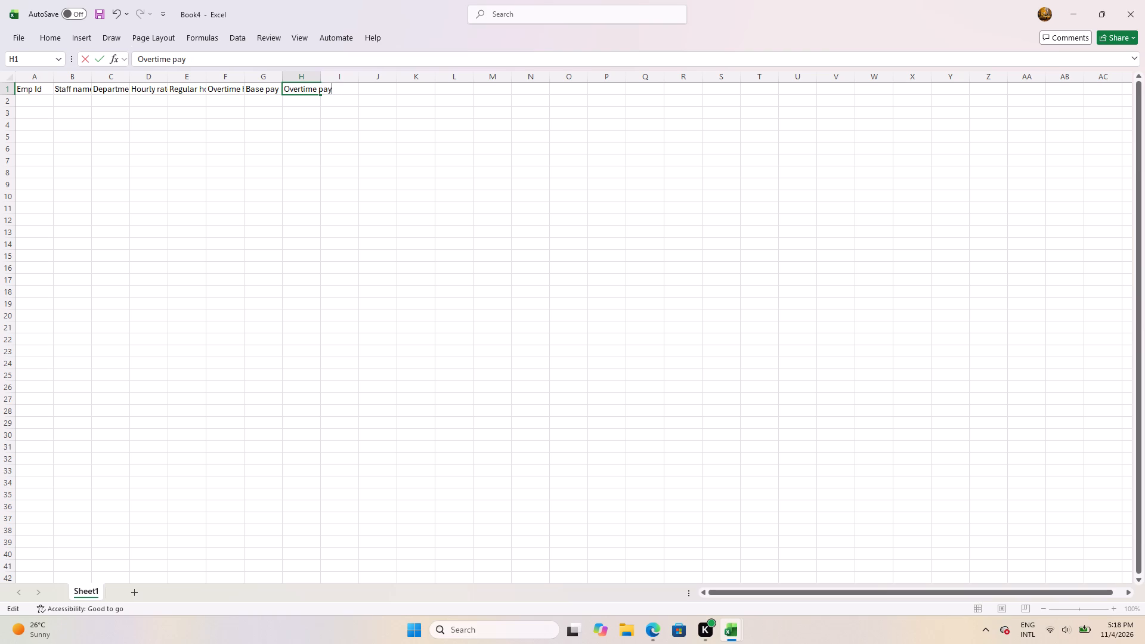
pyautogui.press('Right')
pyautogui.click(344, 91)
# Enter the column header Gross pay in cell I1.
pyautogui.moveTo(361, 84); pyautogui.dragTo(371, 94)
pyautogui.click(337, 84)
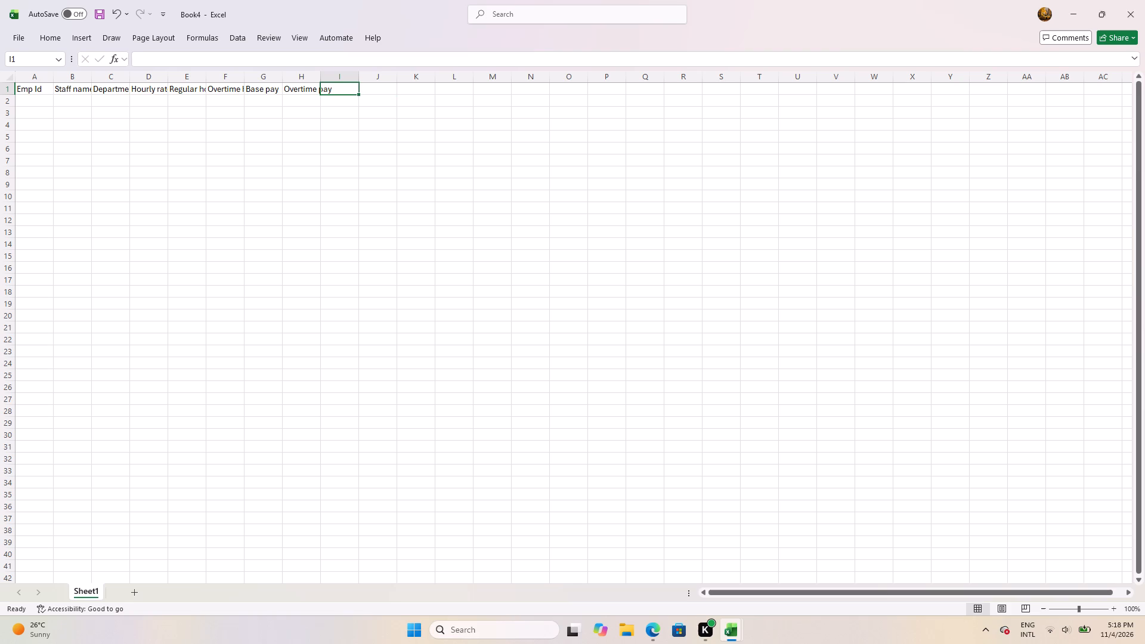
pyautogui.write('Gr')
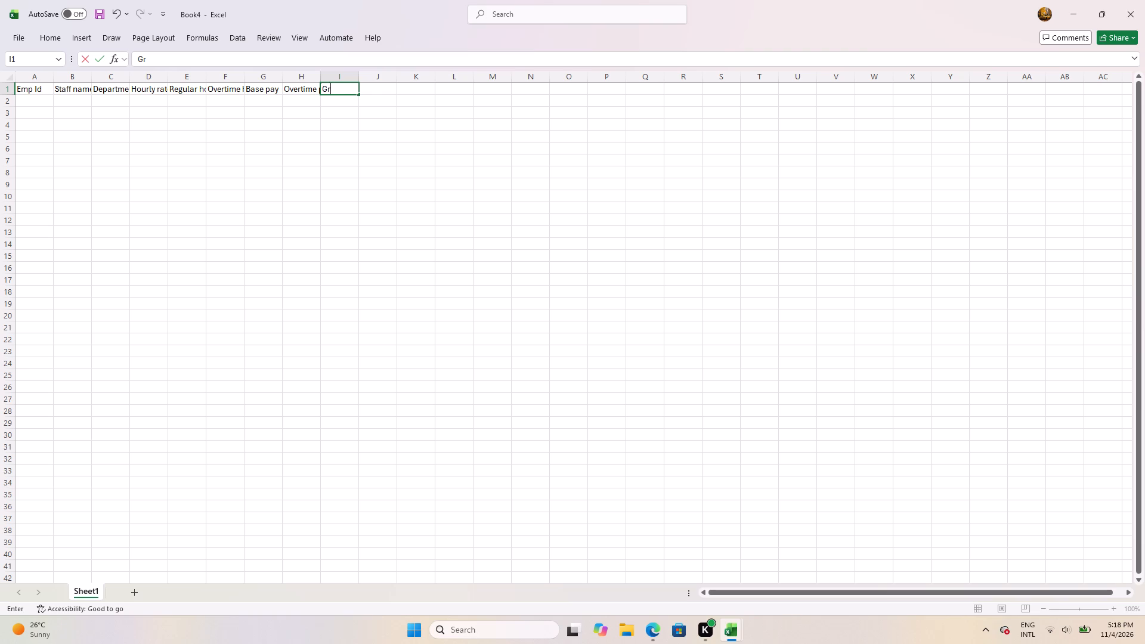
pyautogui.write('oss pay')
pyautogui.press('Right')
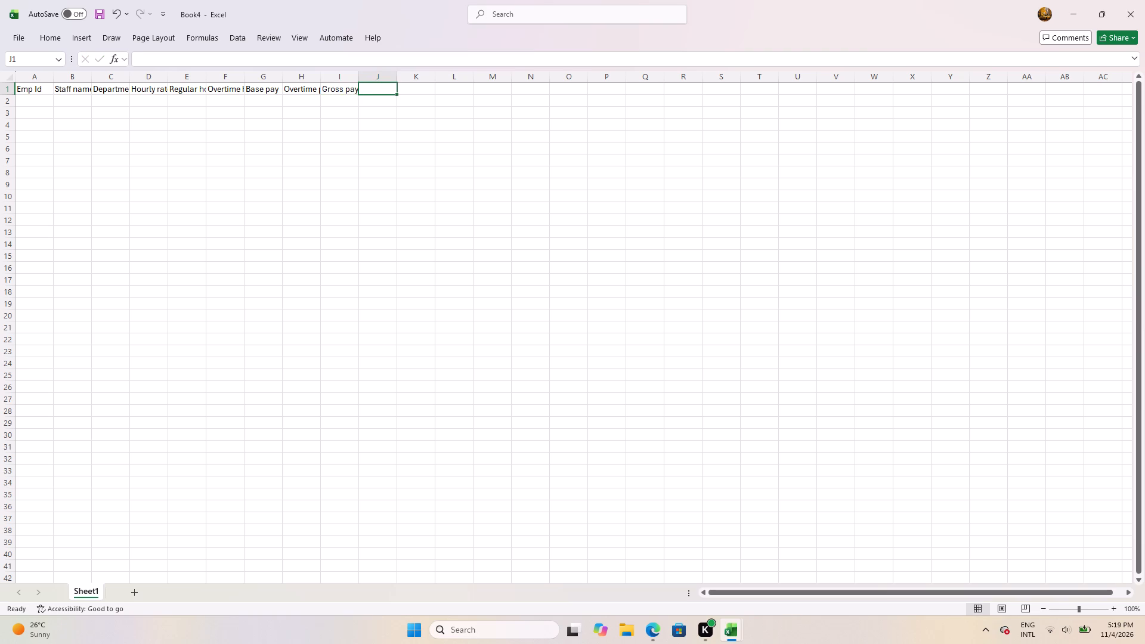
# Enter the column header Tax deduction in cell J1.
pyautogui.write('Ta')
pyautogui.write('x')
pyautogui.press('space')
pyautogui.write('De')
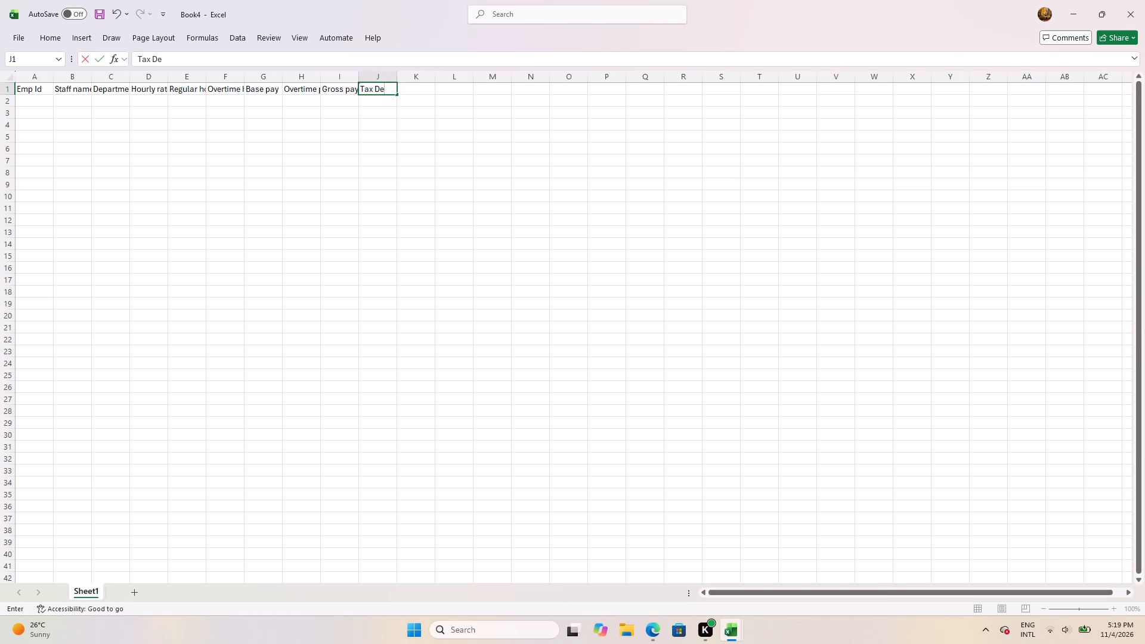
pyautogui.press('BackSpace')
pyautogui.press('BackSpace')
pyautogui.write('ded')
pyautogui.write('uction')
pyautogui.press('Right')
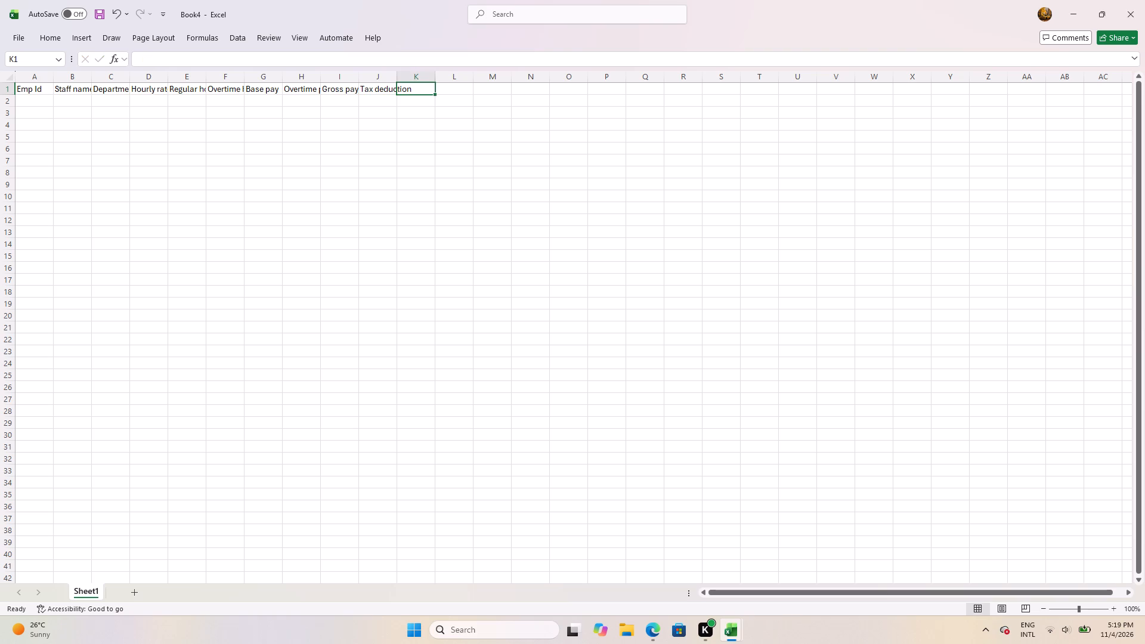
# Enter the column header Advance deductions in cell K1.
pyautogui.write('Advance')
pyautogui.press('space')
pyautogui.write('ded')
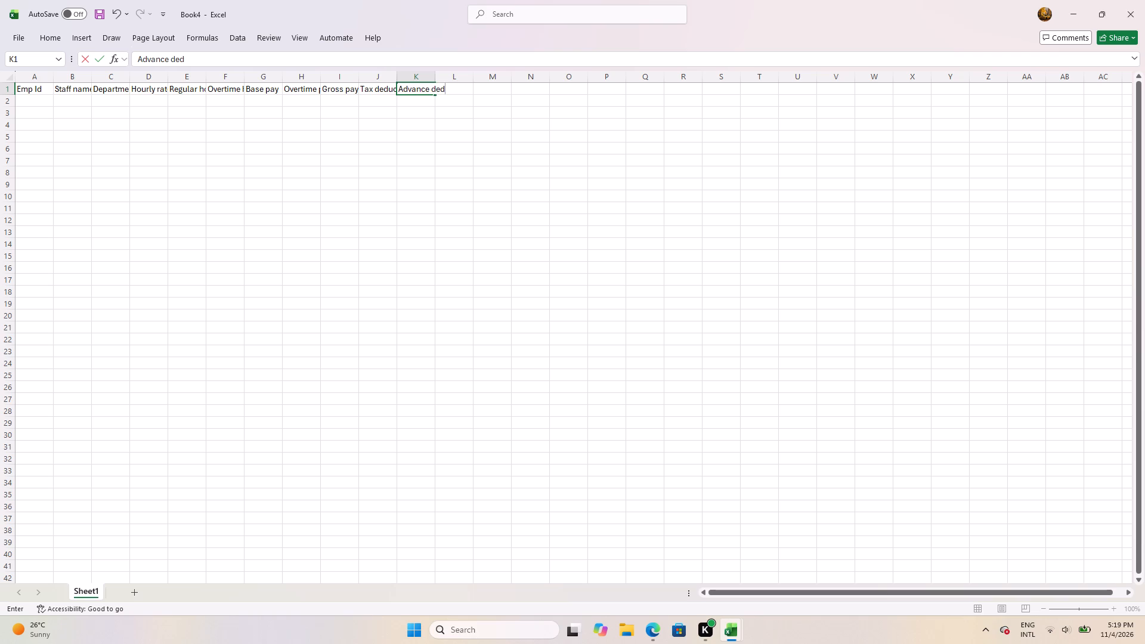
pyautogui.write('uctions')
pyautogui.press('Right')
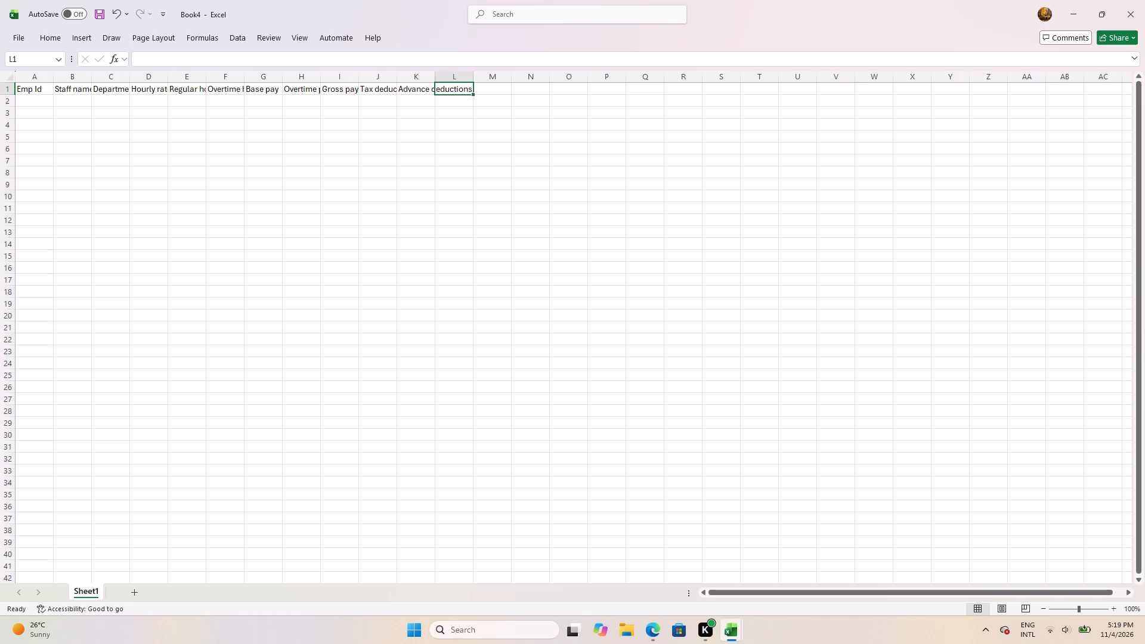
# Enter the column header Net payout in cell L1.
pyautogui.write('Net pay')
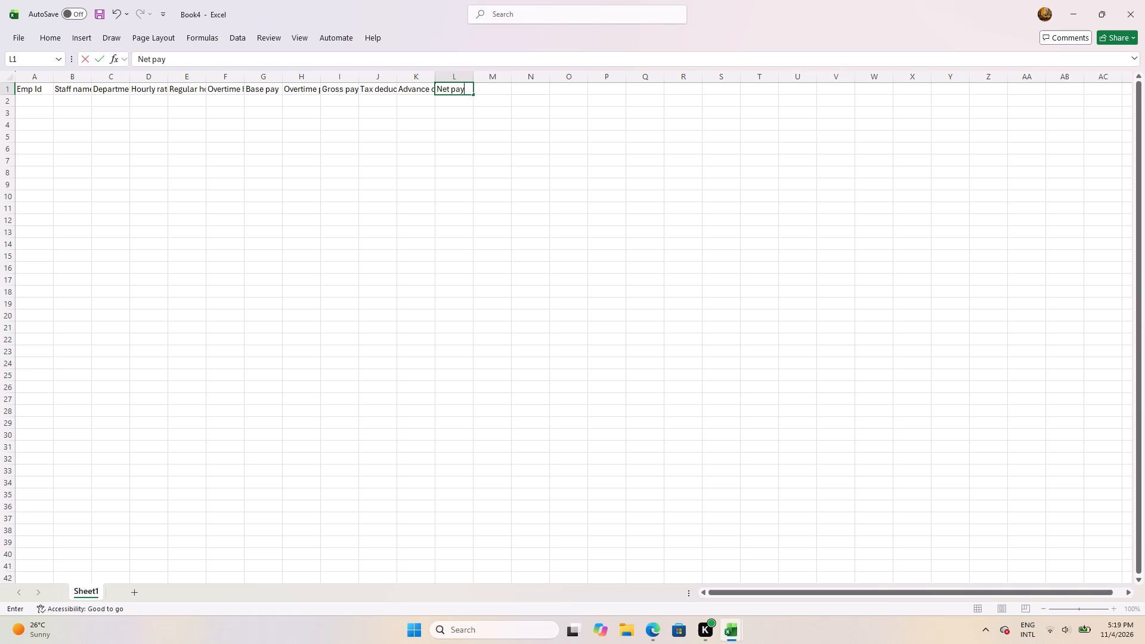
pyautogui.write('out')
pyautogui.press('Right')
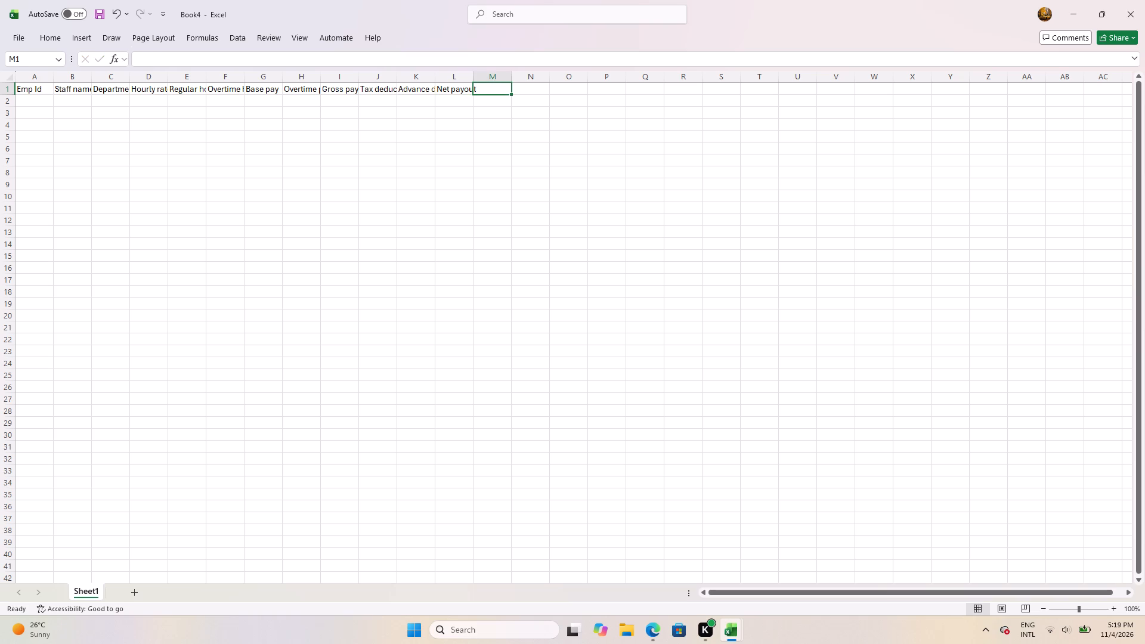
# Widen columns A and B so the Emp Id and Staff name headers fit with room to spare.
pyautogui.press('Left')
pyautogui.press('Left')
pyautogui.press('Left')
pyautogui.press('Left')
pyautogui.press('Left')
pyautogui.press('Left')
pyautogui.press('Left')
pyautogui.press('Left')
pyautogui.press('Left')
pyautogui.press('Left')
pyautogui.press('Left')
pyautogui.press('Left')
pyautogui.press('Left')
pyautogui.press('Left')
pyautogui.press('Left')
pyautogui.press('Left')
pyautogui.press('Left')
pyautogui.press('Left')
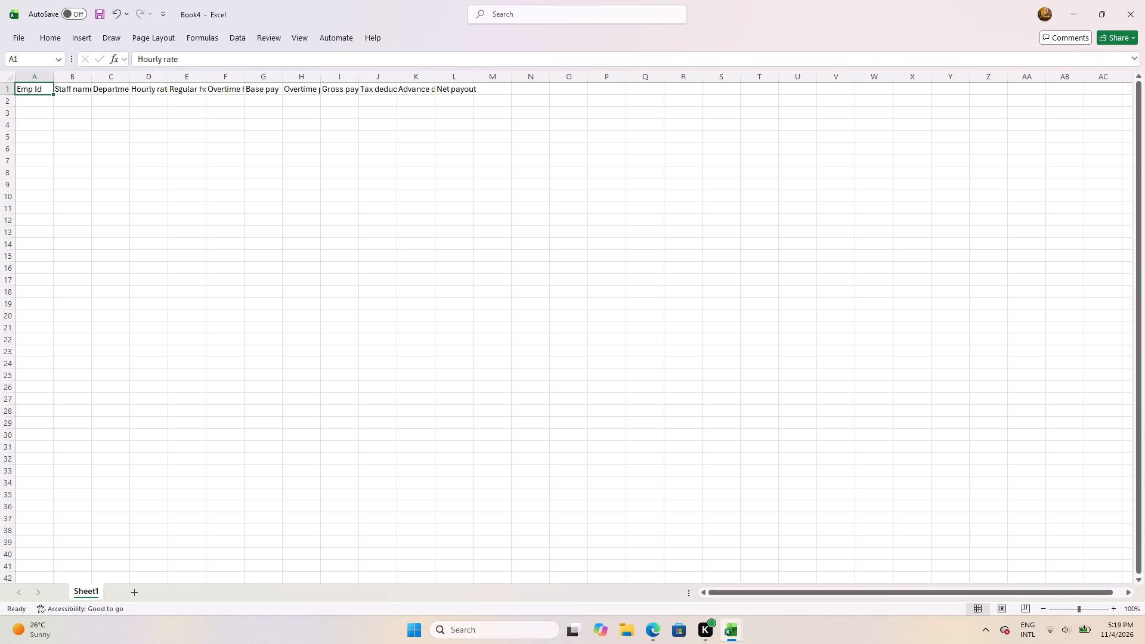
pyautogui.click(45, 78)
pyautogui.moveTo(53, 78); pyautogui.dragTo(66, 78)
pyautogui.click(94, 79)
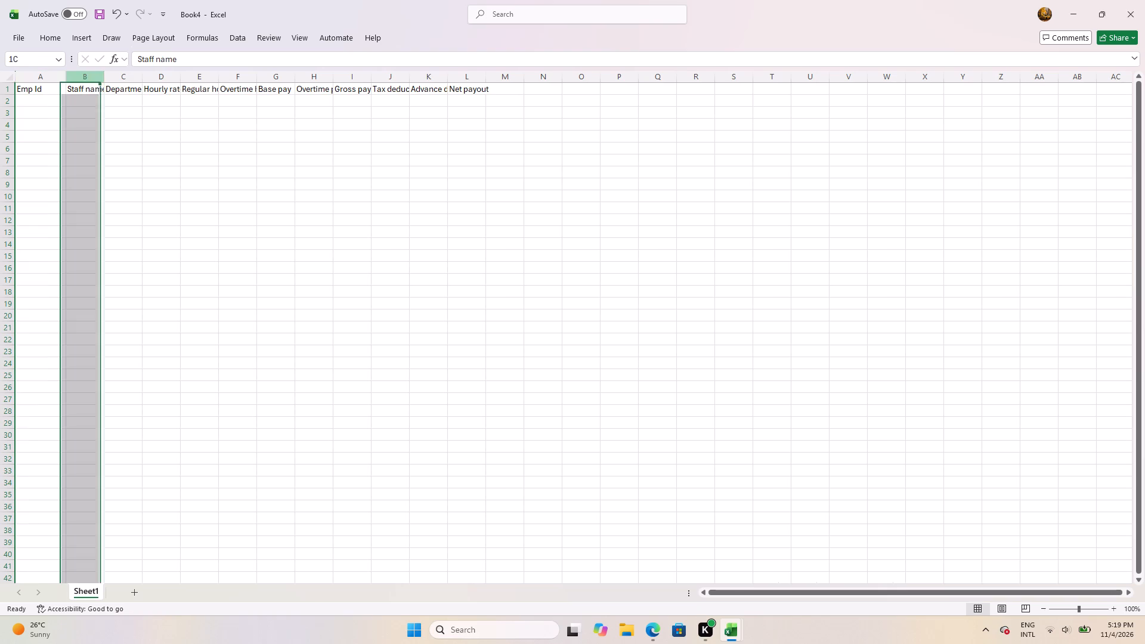
pyautogui.moveTo(103, 75); pyautogui.dragTo(132, 74)
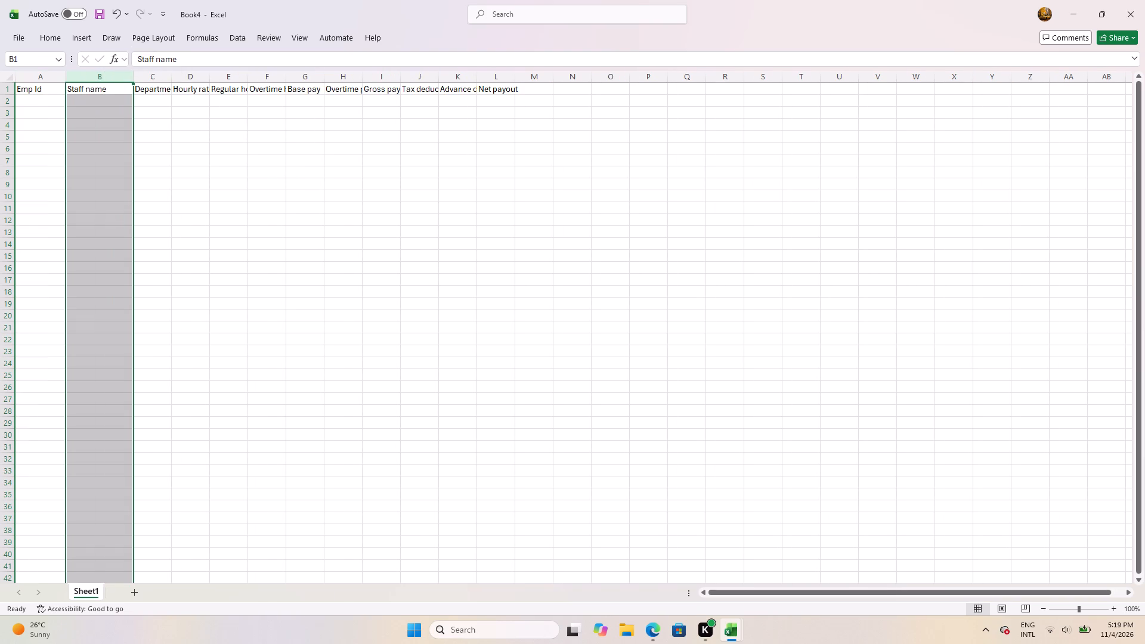
# Widen columns C, D and E to fit the Department, Hourly rate and Regular hours headers.
pyautogui.click(147, 76)
pyautogui.moveTo(170, 79); pyautogui.dragTo(190, 80)
pyautogui.click(222, 76)
pyautogui.moveTo(231, 76); pyautogui.dragTo(256, 77)
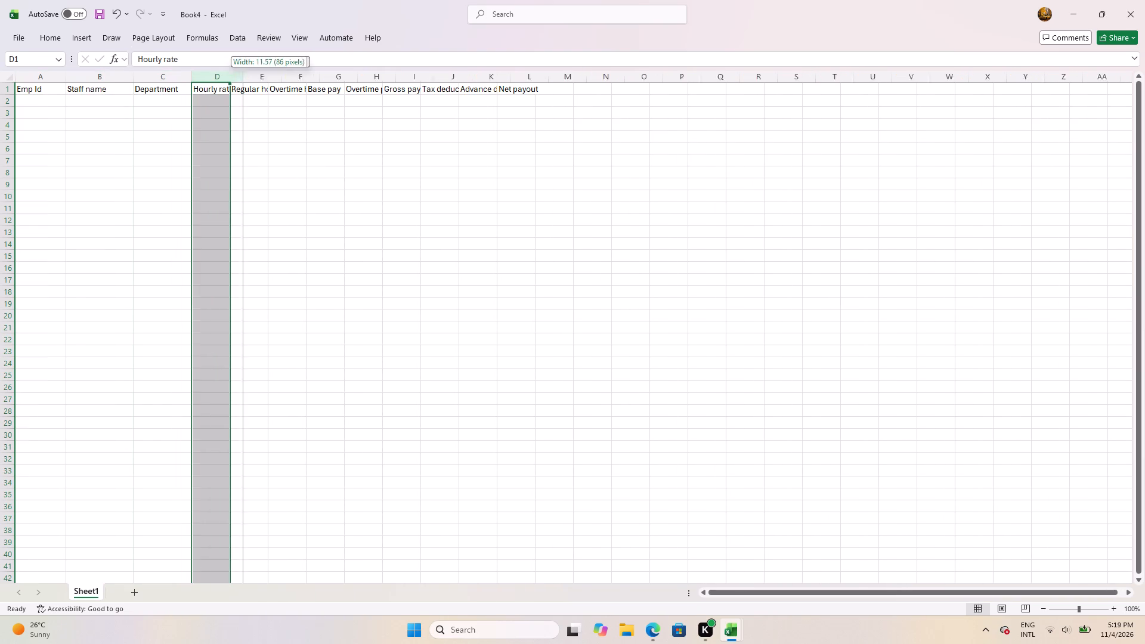
pyautogui.moveTo(256, 77); pyautogui.dragTo(259, 77)
pyautogui.click(279, 77)
pyautogui.moveTo(292, 77); pyautogui.dragTo(303, 80)
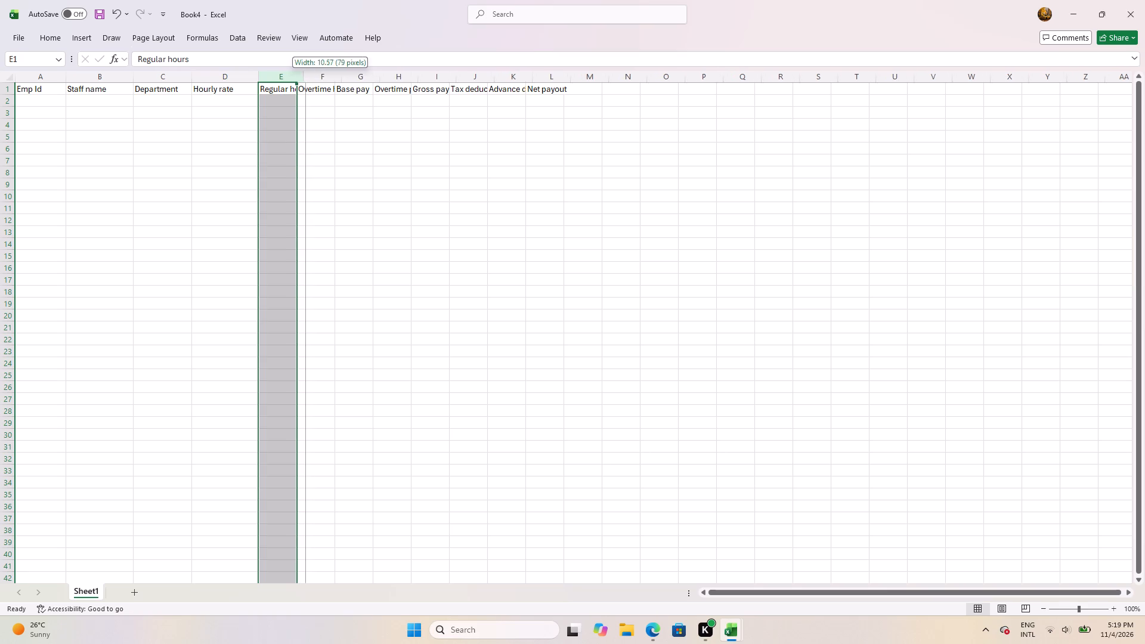
pyautogui.moveTo(303, 80); pyautogui.dragTo(307, 80)
pyautogui.moveTo(310, 79); pyautogui.dragTo(323, 79)
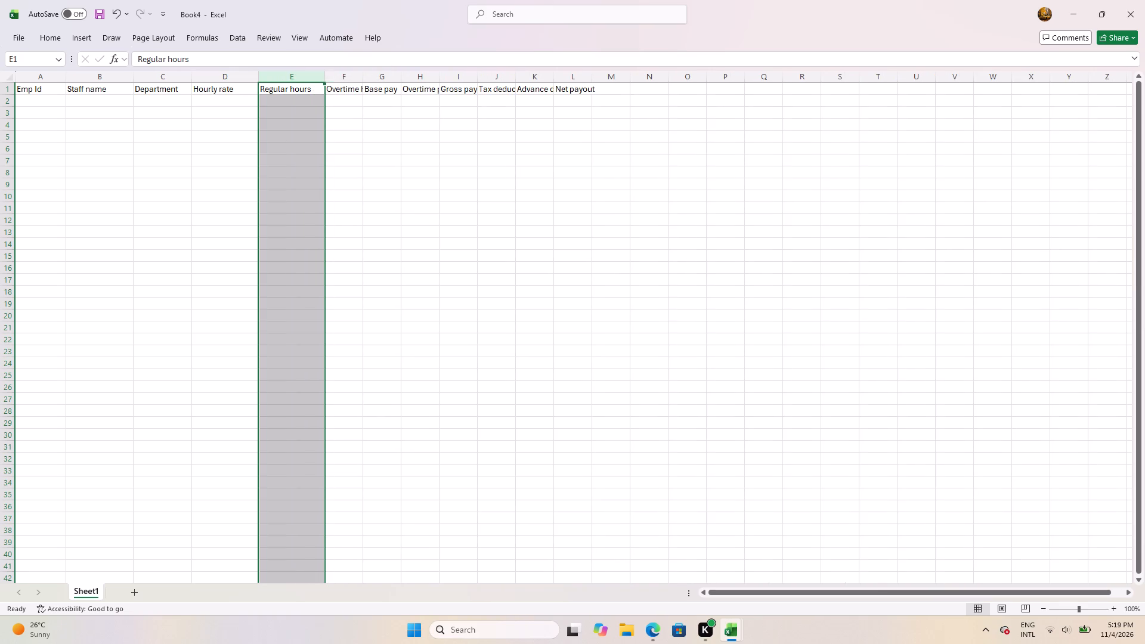
# Widen columns F, G and H to fit the Overtime hours, Base pay and Overtime pay headers.
pyautogui.click(348, 78)
pyautogui.moveTo(361, 80); pyautogui.dragTo(386, 80)
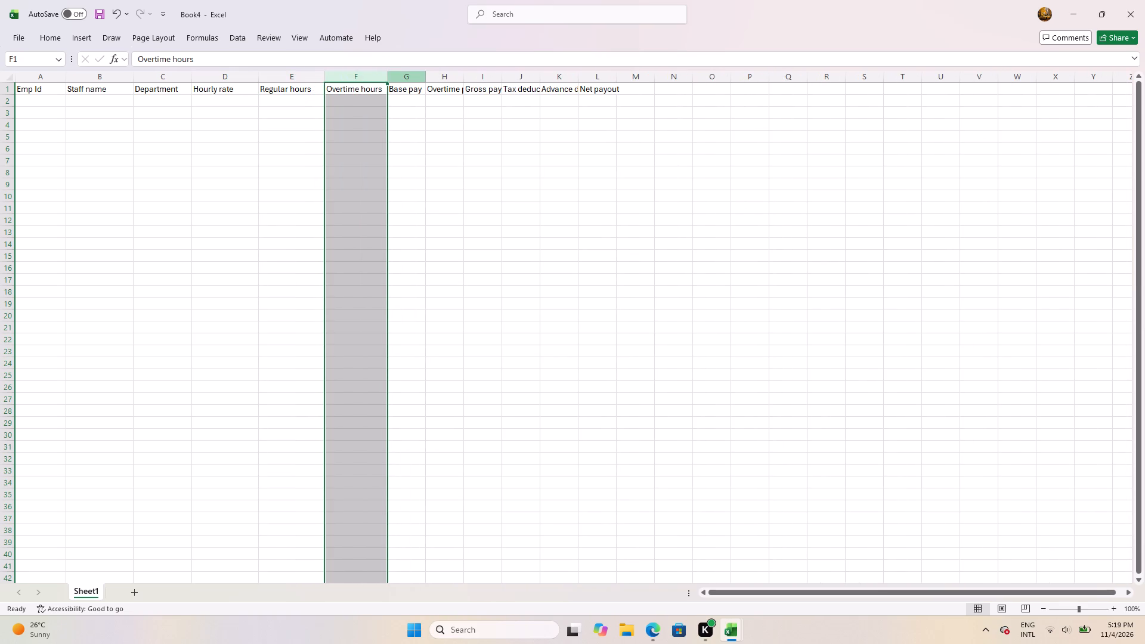
pyautogui.click(406, 80)
pyautogui.moveTo(425, 79); pyautogui.dragTo(441, 79)
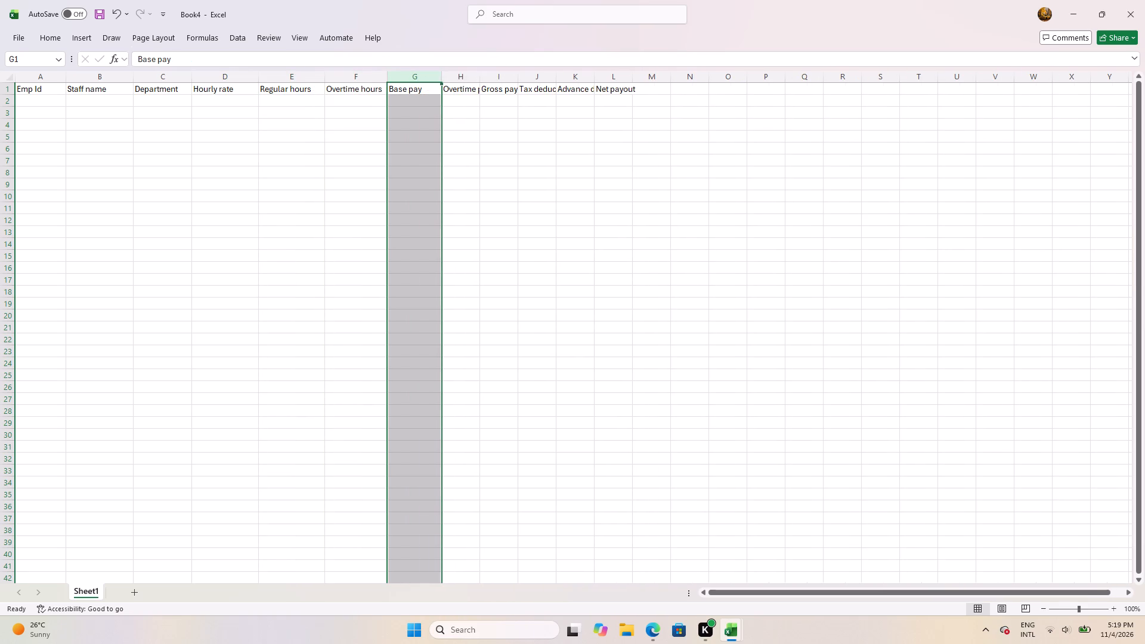
pyautogui.click(469, 79)
pyautogui.moveTo(482, 78); pyautogui.dragTo(502, 78)
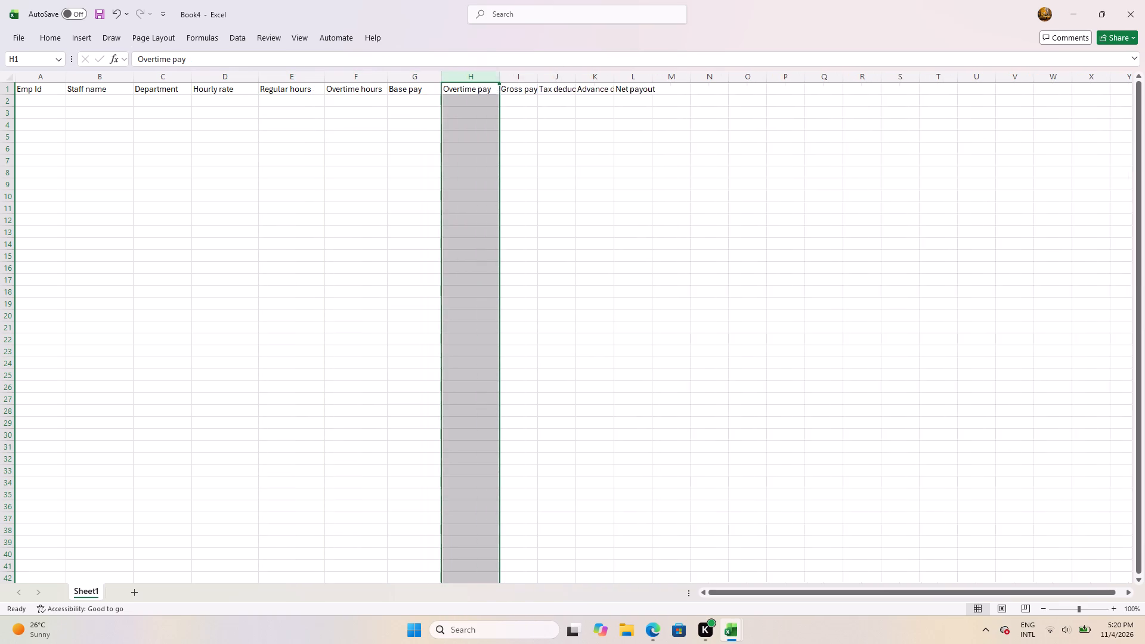
# Widen columns I and J to fit the Gross pay and Tax deduction headers.
pyautogui.click(524, 79)
pyautogui.moveTo(539, 80); pyautogui.dragTo(551, 81)
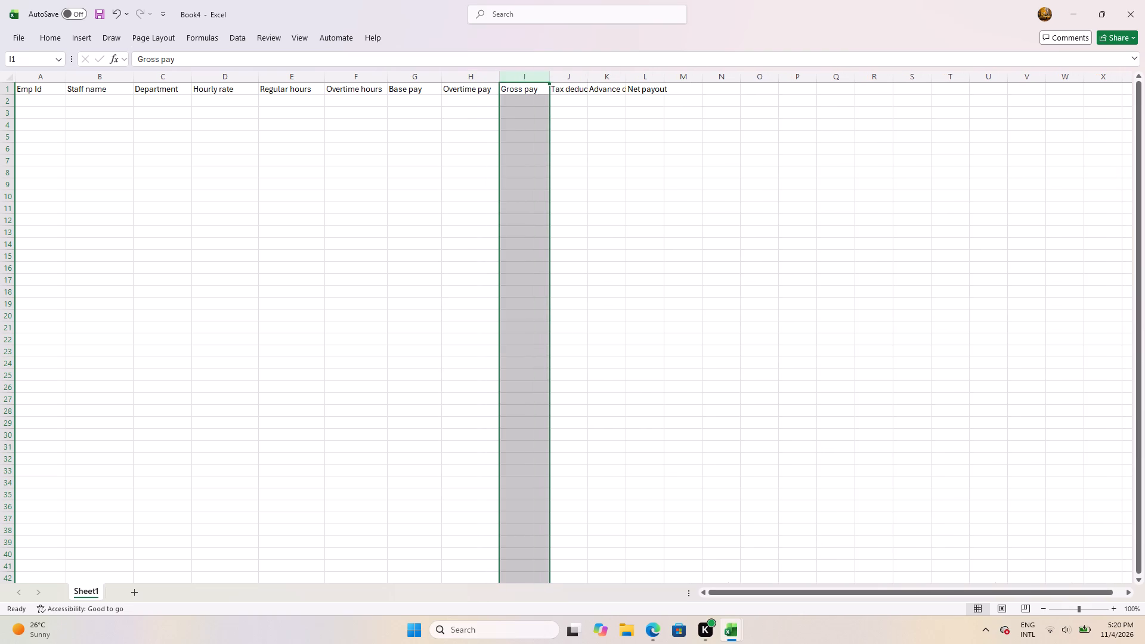
pyautogui.click(575, 78)
pyautogui.moveTo(588, 78); pyautogui.dragTo(596, 78)
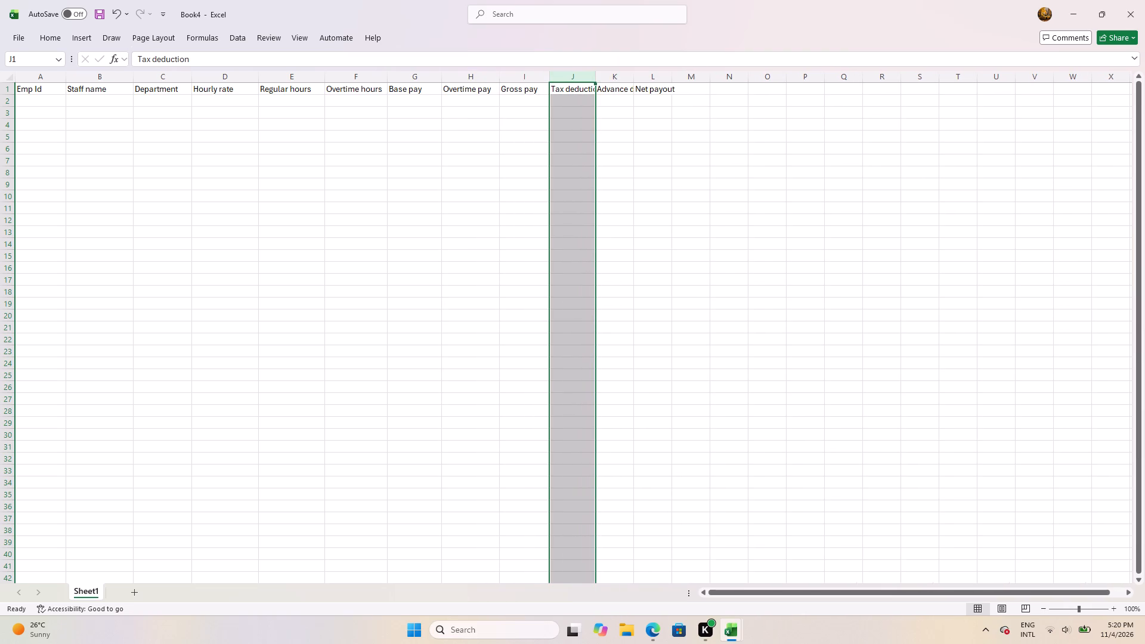
pyautogui.moveTo(596, 78); pyautogui.dragTo(605, 78)
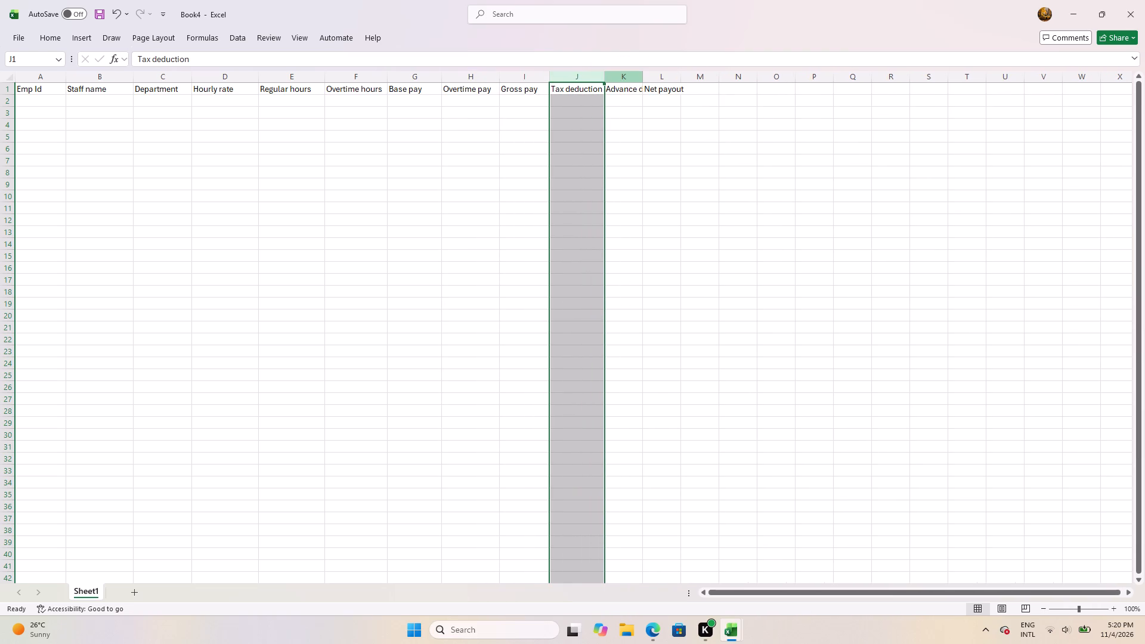
# Widen columns K and L to fit the Advance deductions and Net payout headers.
pyautogui.click(626, 77)
pyautogui.moveTo(641, 79); pyautogui.dragTo(661, 82)
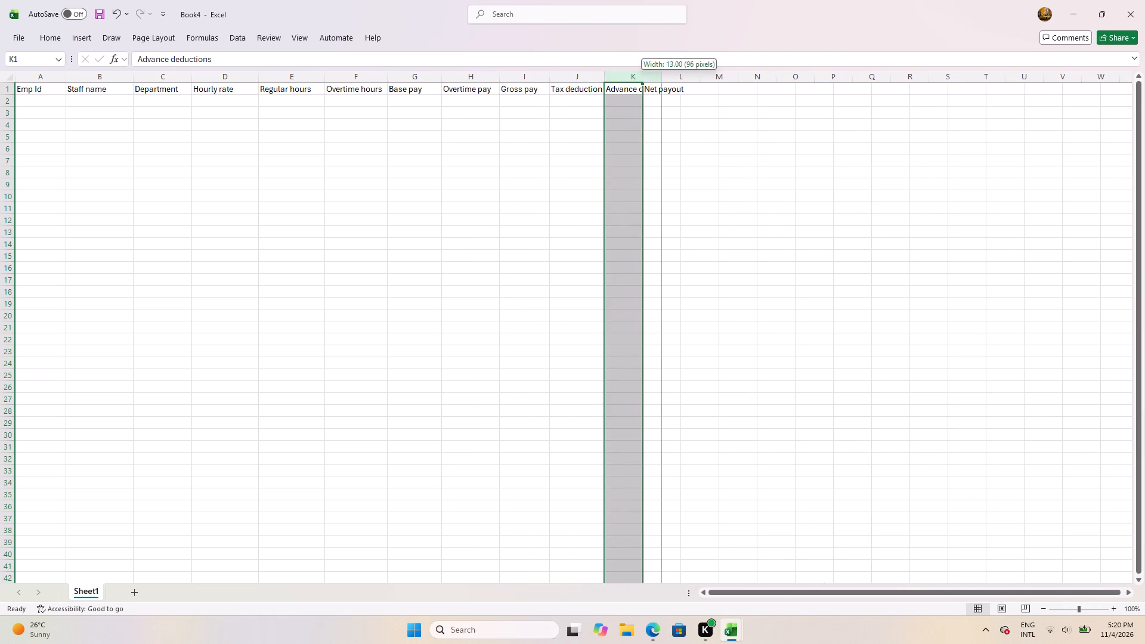
pyautogui.moveTo(661, 82); pyautogui.dragTo(662, 82)
pyautogui.moveTo(663, 79); pyautogui.dragTo(682, 80)
pyautogui.click(703, 79)
pyautogui.moveTo(722, 79); pyautogui.dragTo(736, 79)
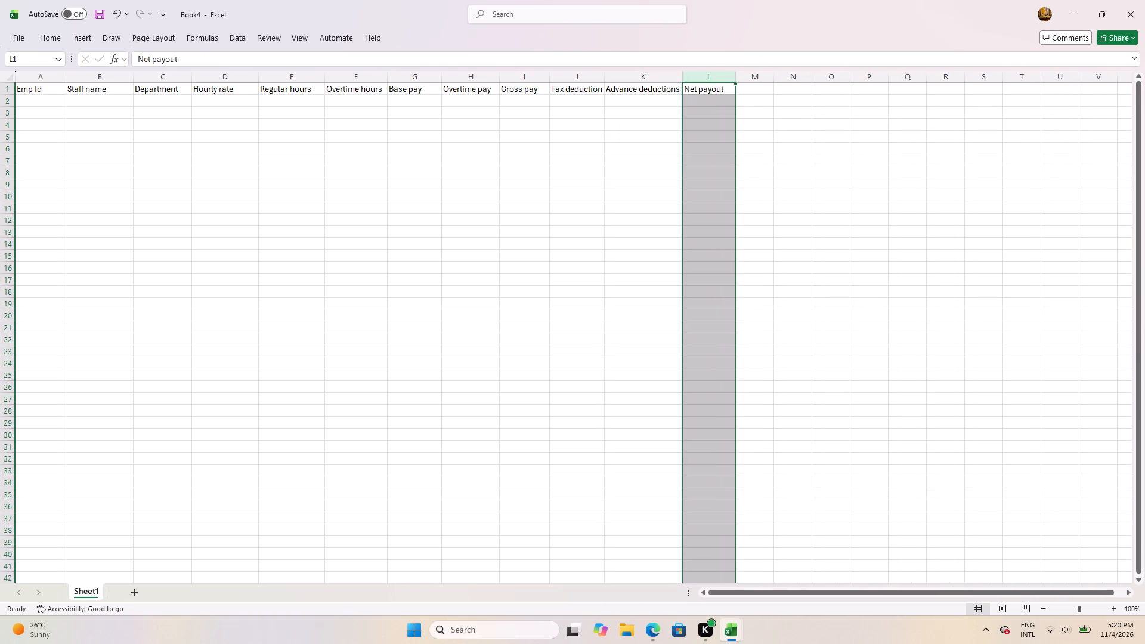
# Enter the first employee ID, HT-01, in cell A2 under Emp Id.
pyautogui.click(43, 104)
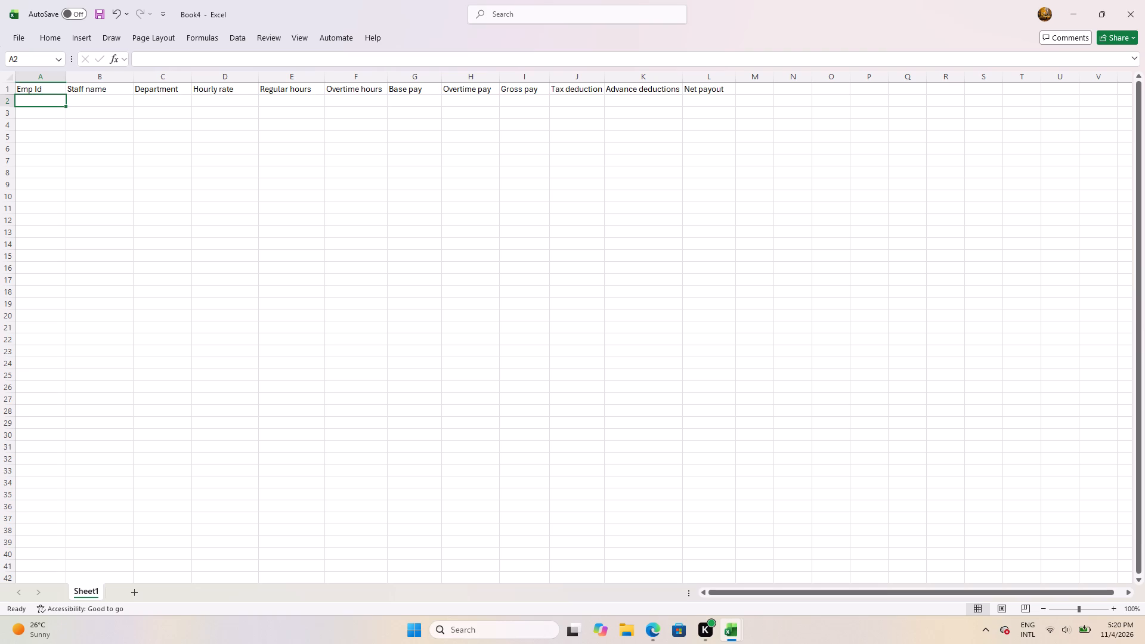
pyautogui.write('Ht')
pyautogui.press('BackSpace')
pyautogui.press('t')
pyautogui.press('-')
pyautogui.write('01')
pyautogui.click(78, 130)
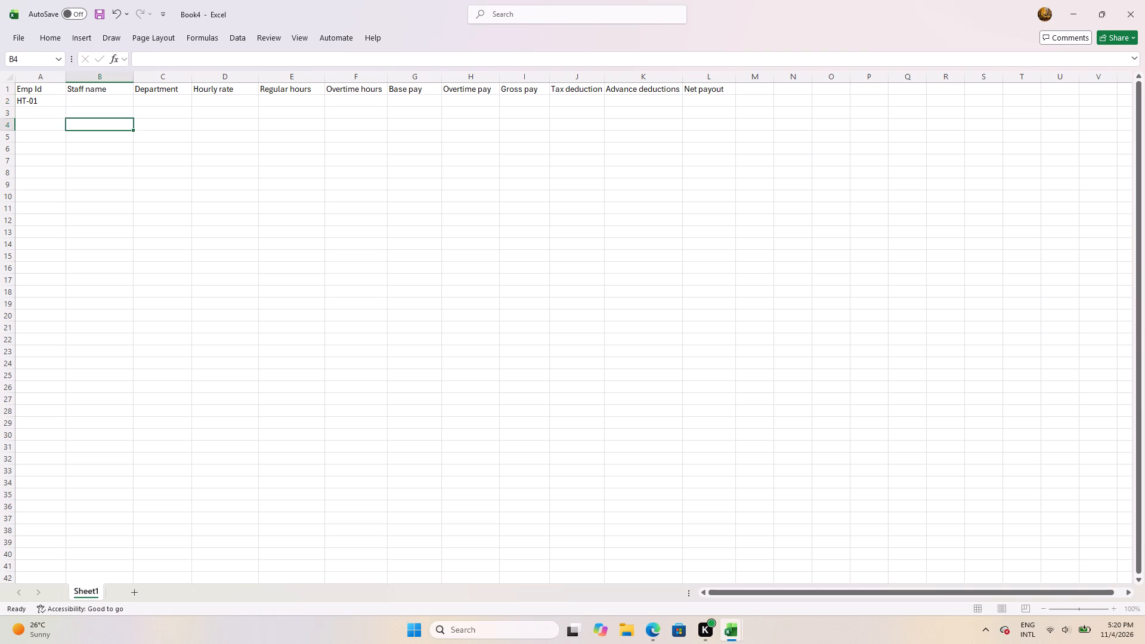
# Fill the Emp Id series down from HT-01 in A2 to HT-20 in A21.
pyautogui.click(61, 102)
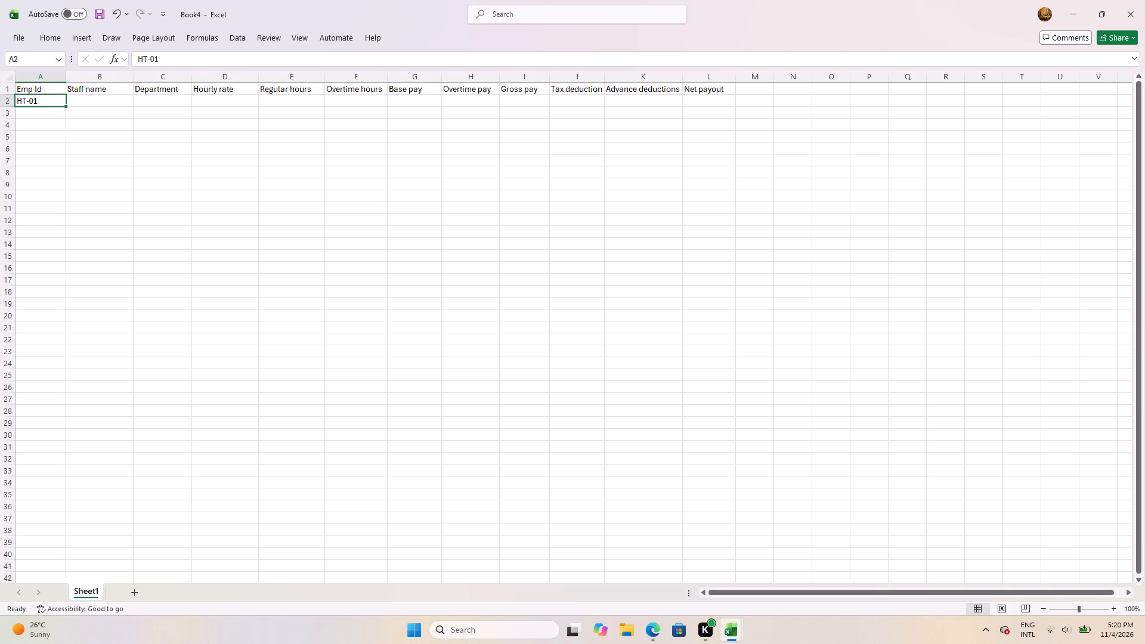
pyautogui.moveTo(66, 106); pyautogui.dragTo(77, 367)
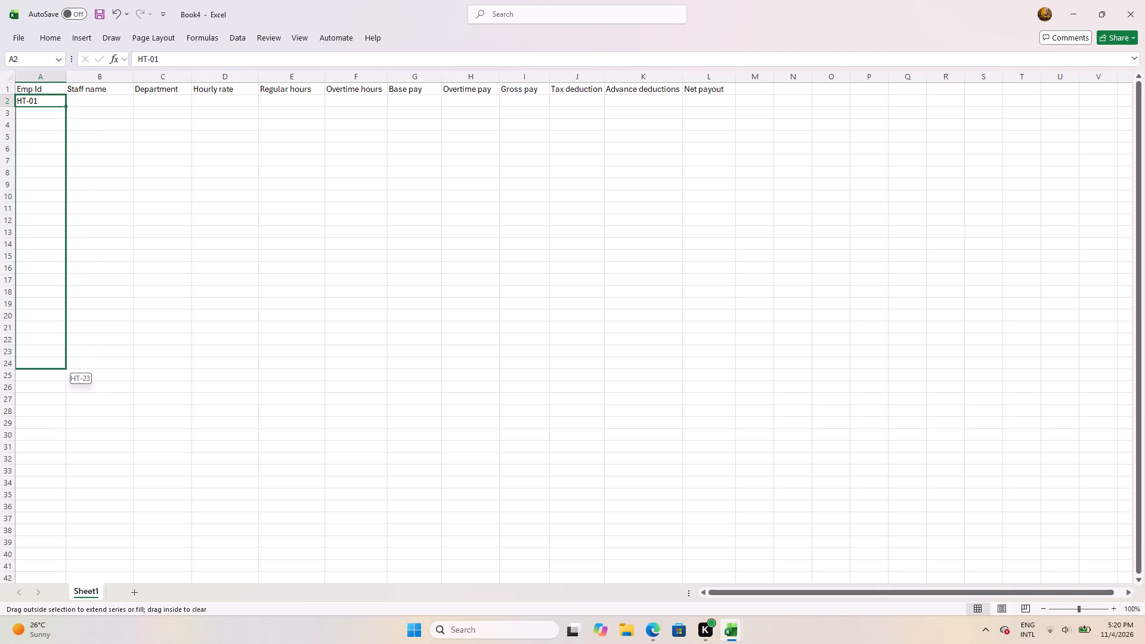
pyautogui.moveTo(77, 367); pyautogui.dragTo(69, 338)
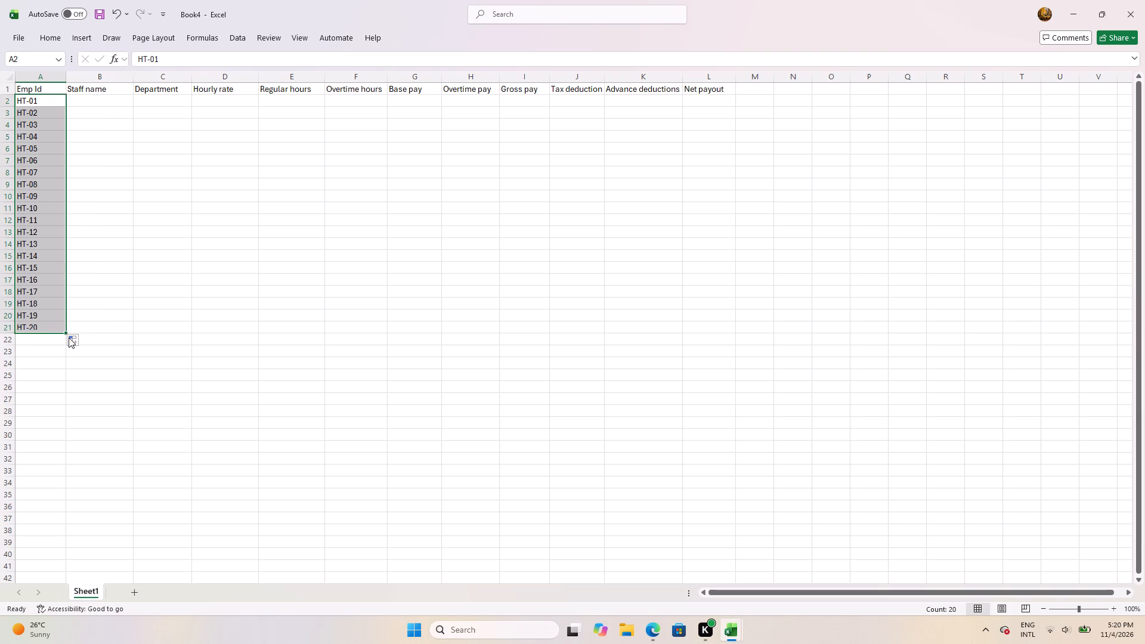
# Enter the staff names for employees HT-01 and HT-02 in cells B2 and B3.
pyautogui.click(98, 101)
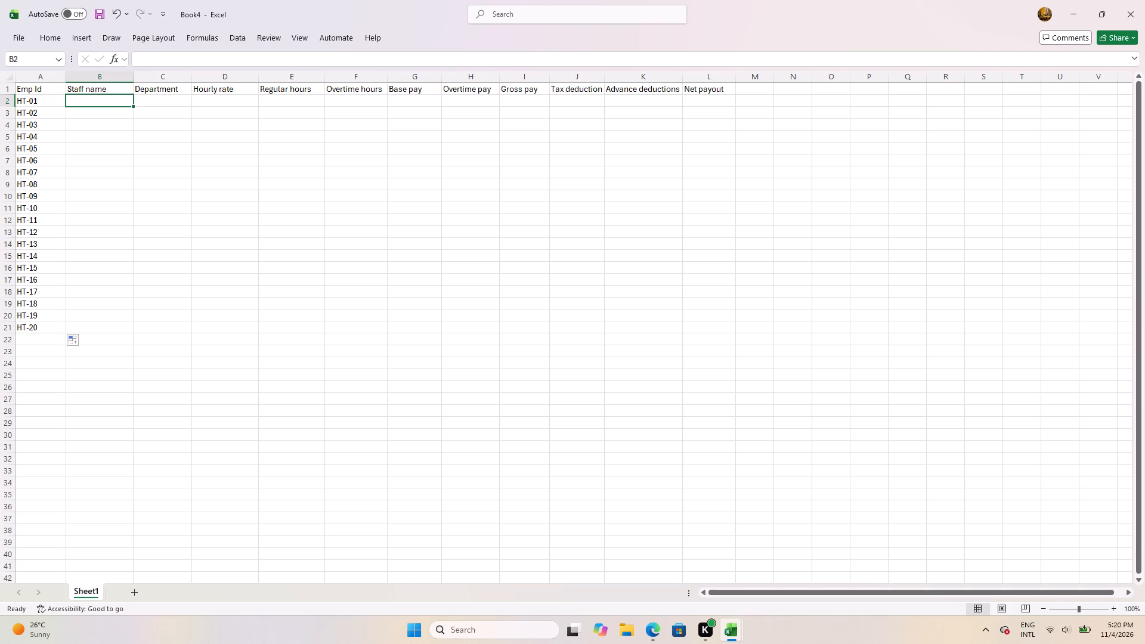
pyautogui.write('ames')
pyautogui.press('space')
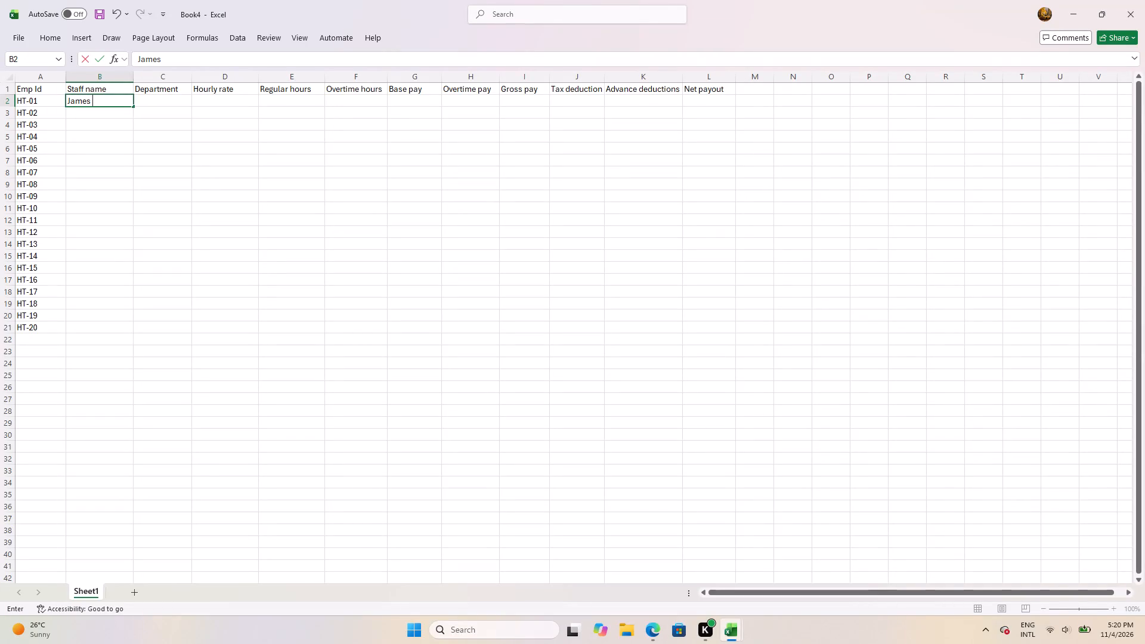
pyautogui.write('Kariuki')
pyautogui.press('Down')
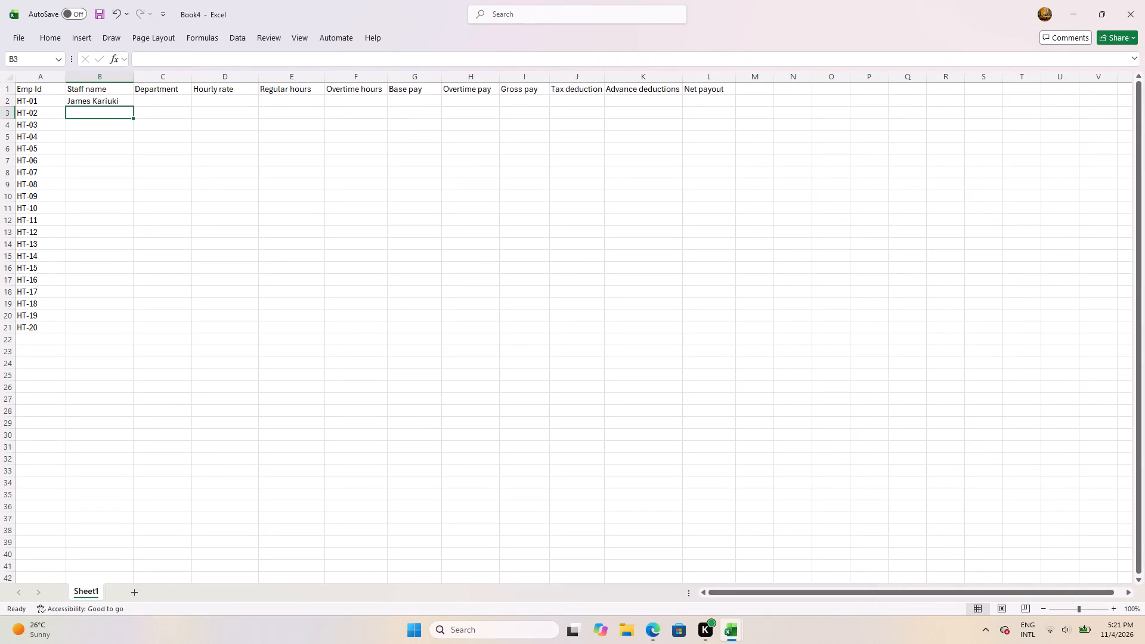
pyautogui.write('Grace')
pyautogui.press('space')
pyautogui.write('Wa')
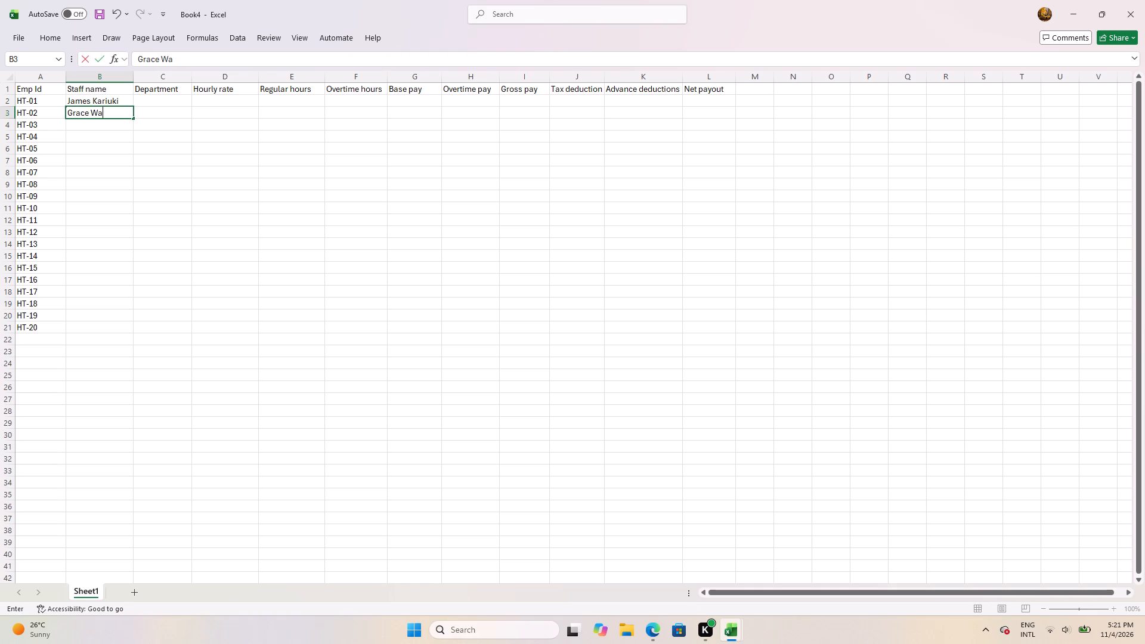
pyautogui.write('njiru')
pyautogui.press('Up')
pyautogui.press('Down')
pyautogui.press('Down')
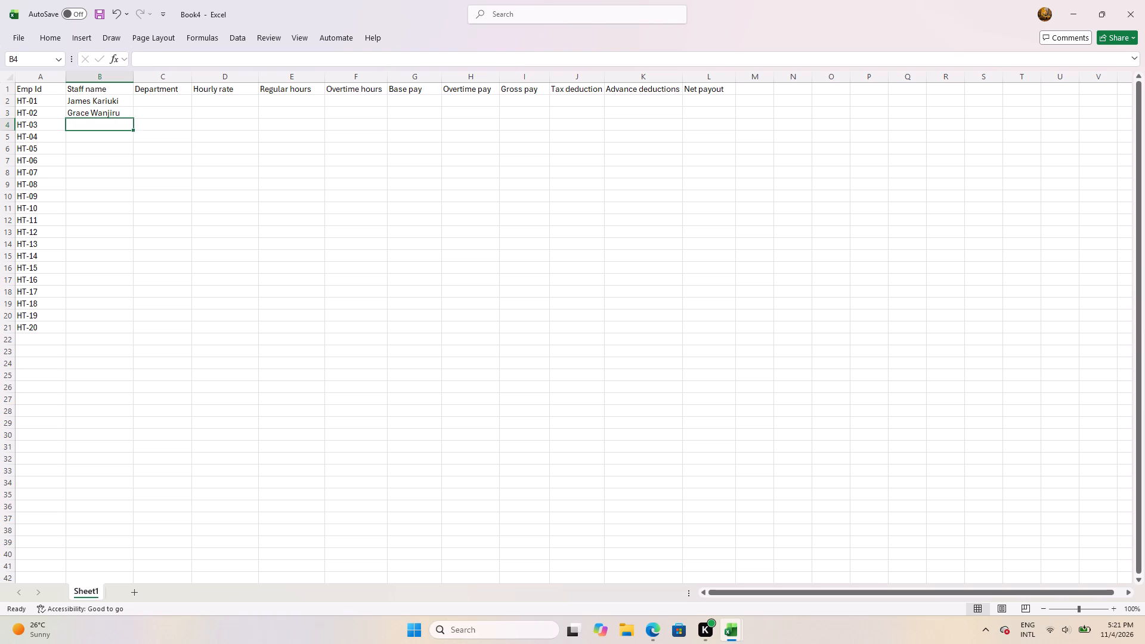
# Enter the staff names for employees HT-03 and HT-04 in cells B4 and B5.
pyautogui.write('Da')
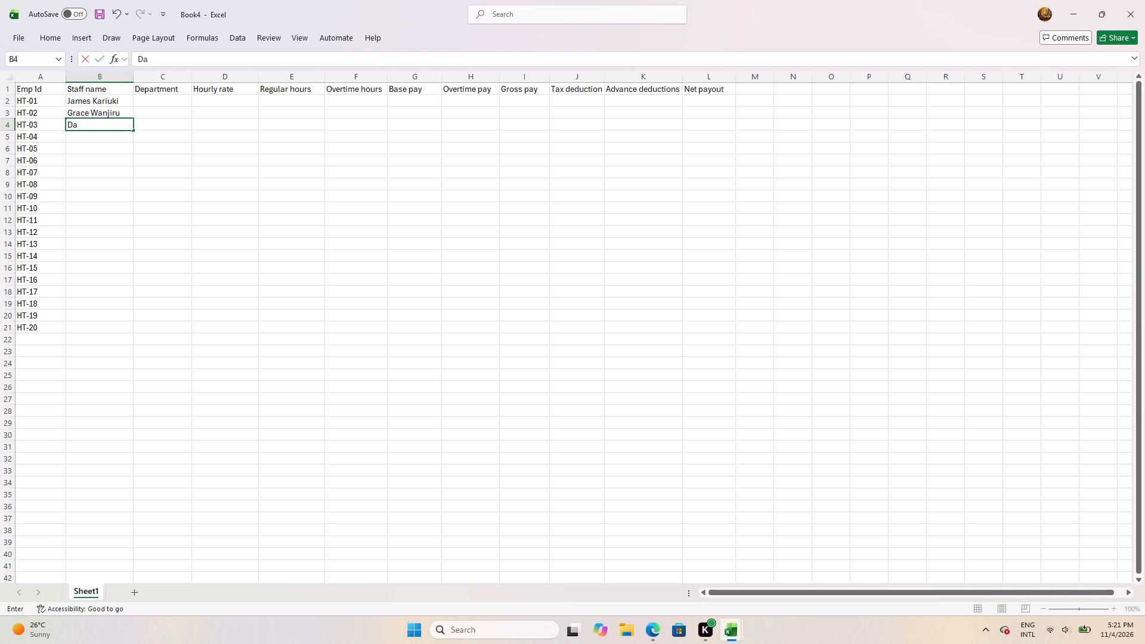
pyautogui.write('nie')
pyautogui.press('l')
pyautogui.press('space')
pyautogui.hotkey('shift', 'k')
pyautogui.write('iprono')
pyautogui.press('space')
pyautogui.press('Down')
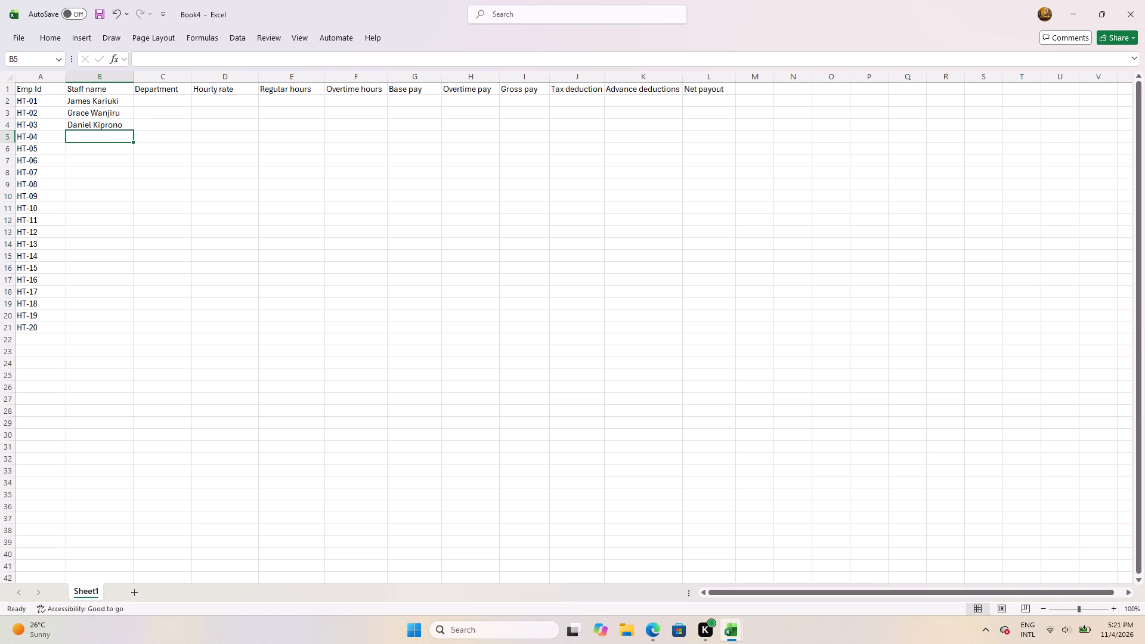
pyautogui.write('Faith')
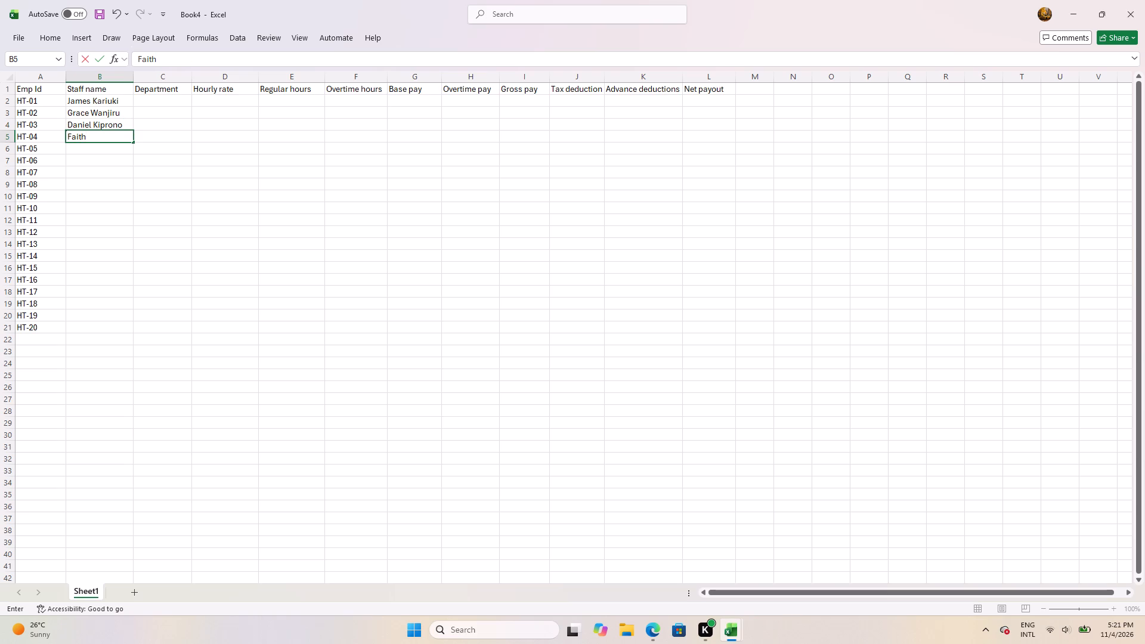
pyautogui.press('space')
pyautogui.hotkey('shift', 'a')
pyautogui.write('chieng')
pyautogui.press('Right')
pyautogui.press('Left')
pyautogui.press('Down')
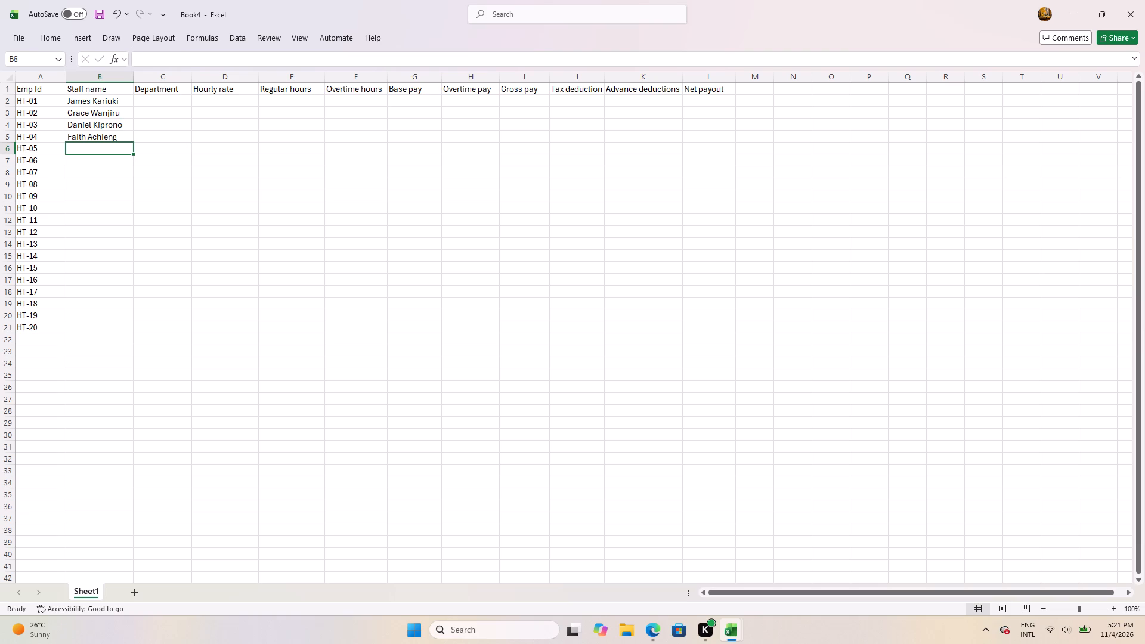
# Enter the staff names for employees HT-05 and HT-06 in cells B6 and B7.
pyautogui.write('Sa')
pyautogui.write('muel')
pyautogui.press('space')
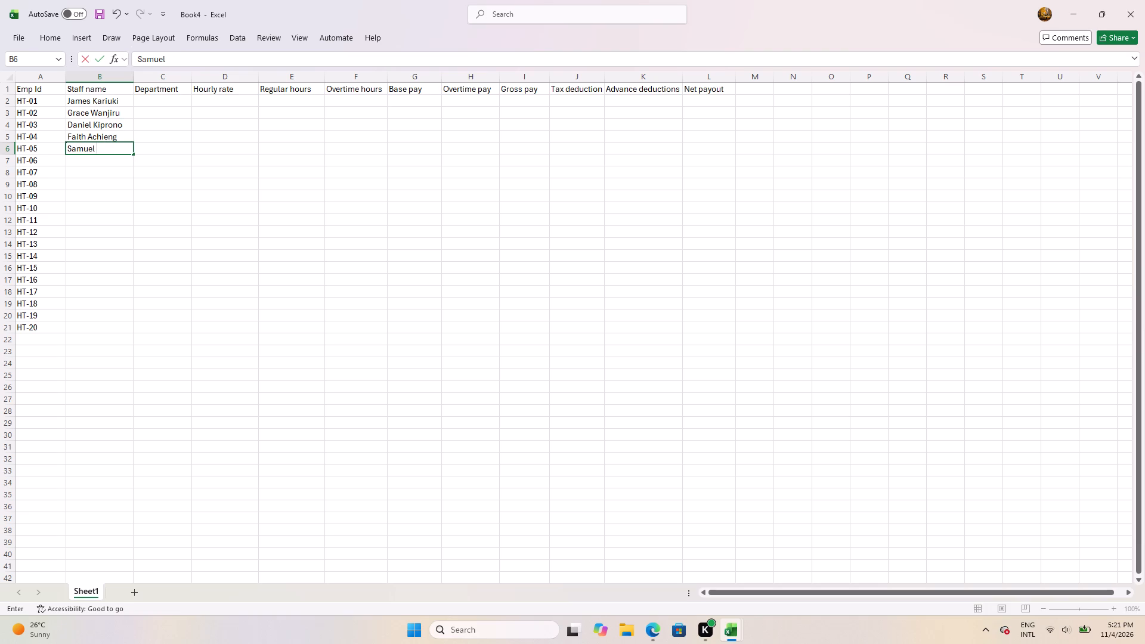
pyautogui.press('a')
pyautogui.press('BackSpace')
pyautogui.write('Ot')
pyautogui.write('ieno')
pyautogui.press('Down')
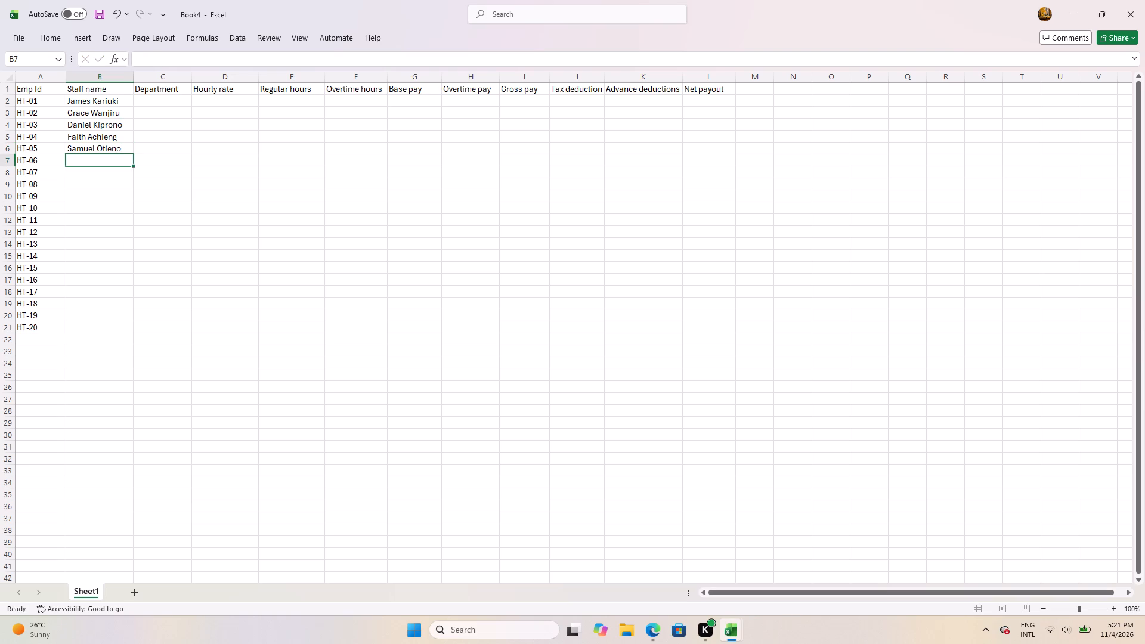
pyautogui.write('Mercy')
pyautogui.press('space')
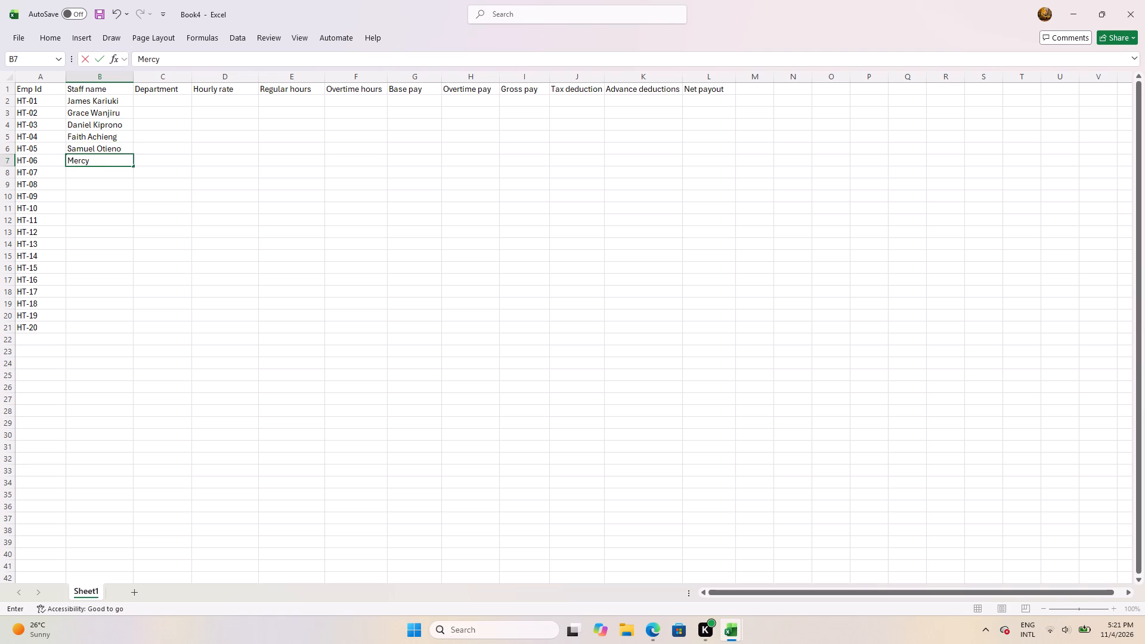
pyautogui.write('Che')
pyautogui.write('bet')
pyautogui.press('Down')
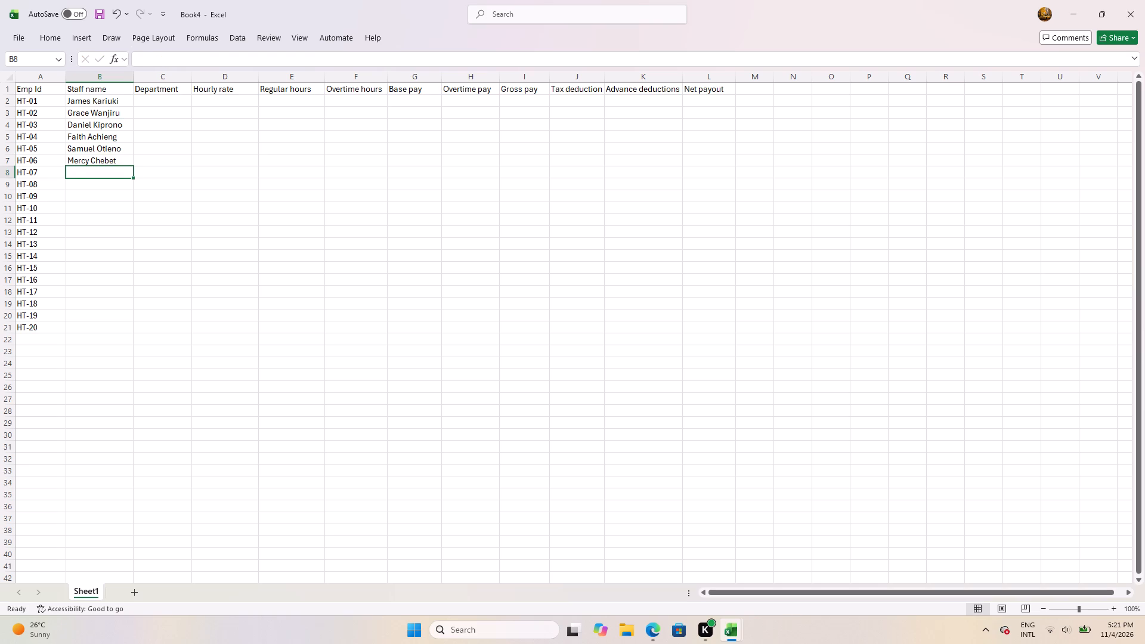
# Enter the staff name for employee HT-07 in cell B8.
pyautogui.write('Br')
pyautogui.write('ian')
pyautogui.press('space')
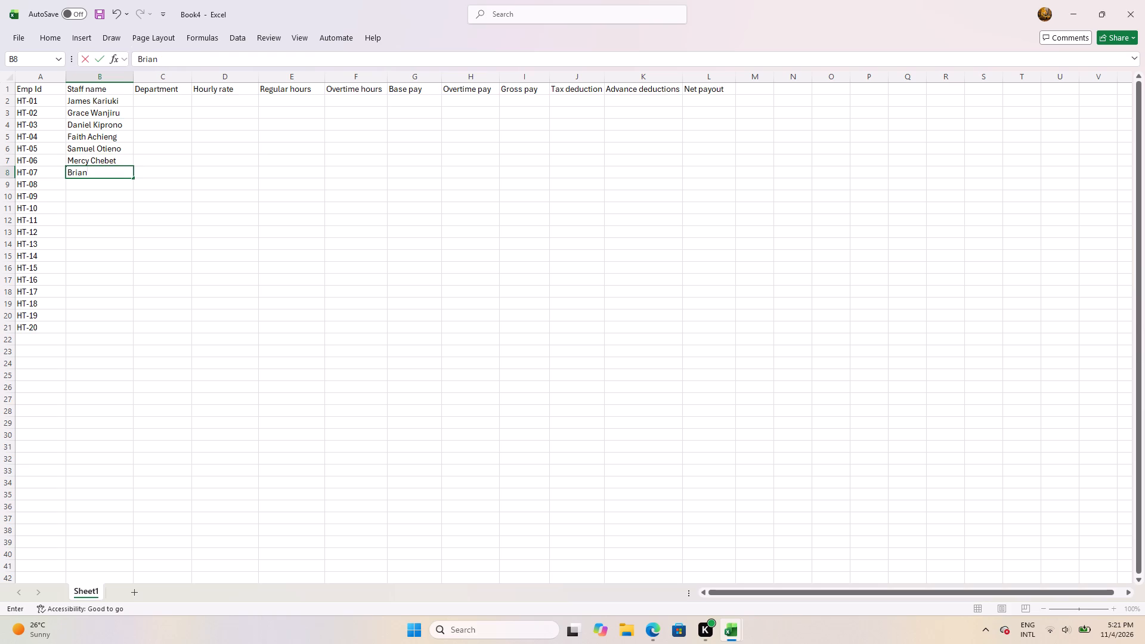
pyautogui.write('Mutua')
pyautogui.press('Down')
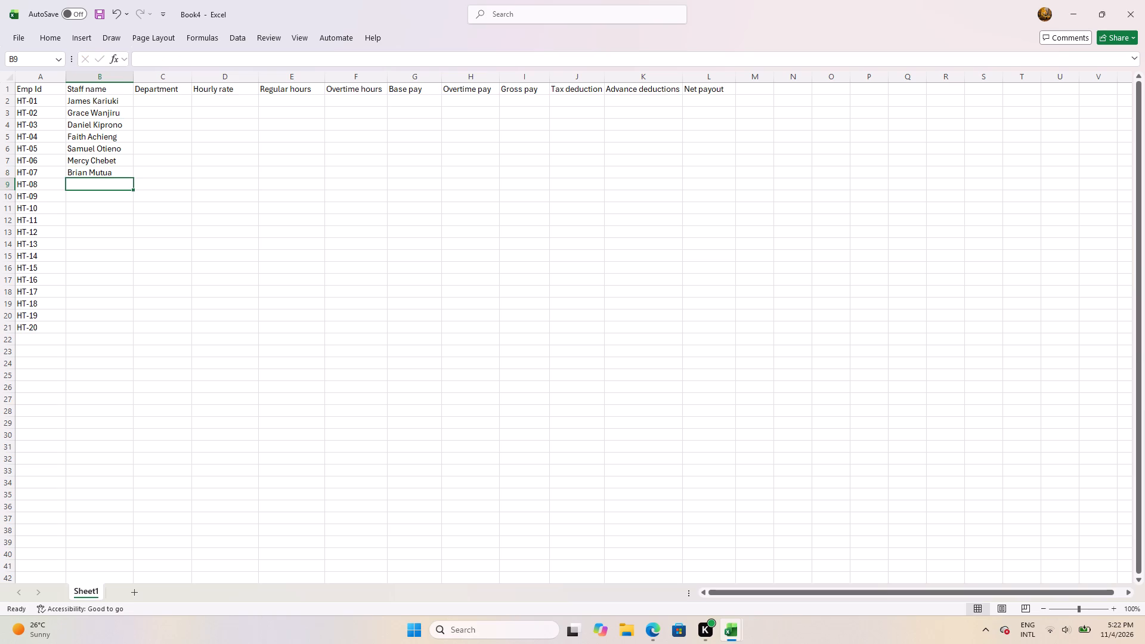
# Enter the staff names for employees HT-08 and HT-09 in cells B9 and B10.
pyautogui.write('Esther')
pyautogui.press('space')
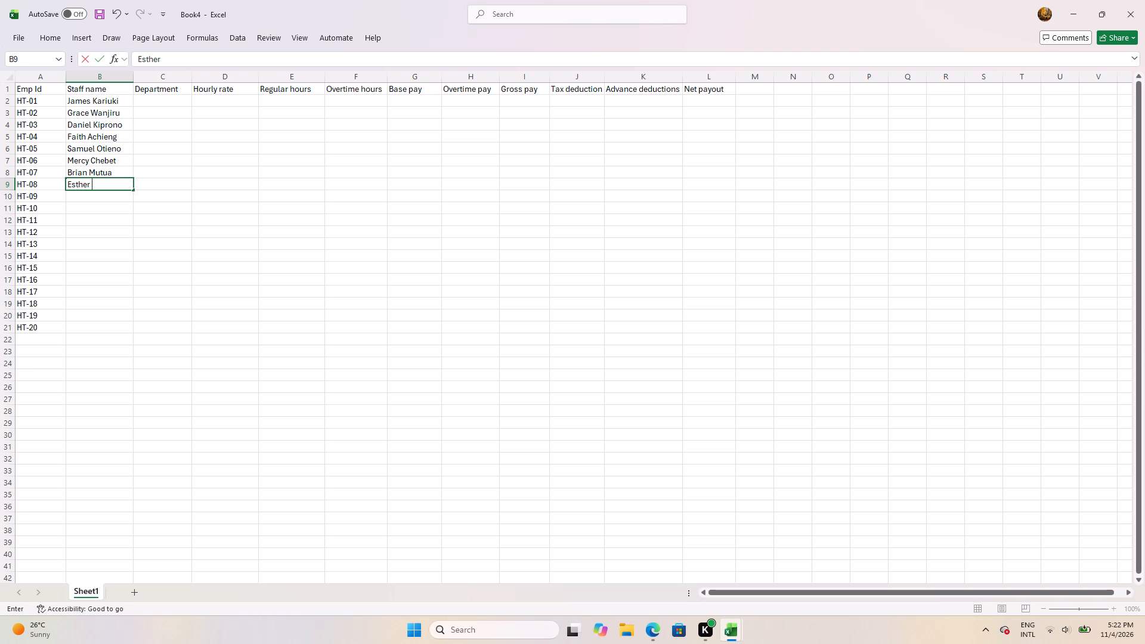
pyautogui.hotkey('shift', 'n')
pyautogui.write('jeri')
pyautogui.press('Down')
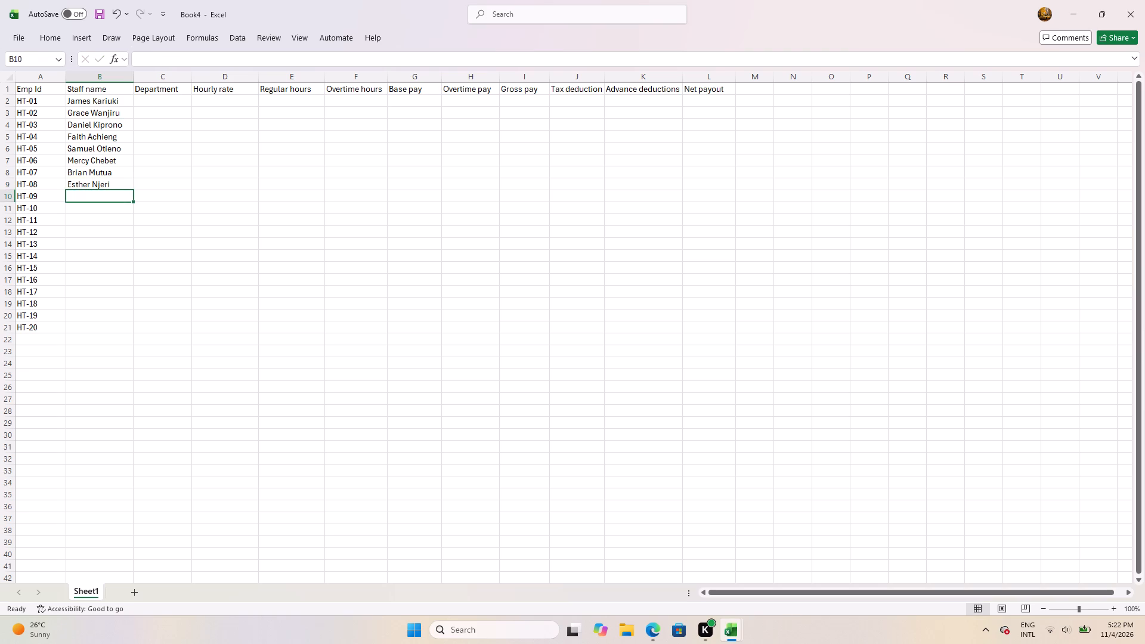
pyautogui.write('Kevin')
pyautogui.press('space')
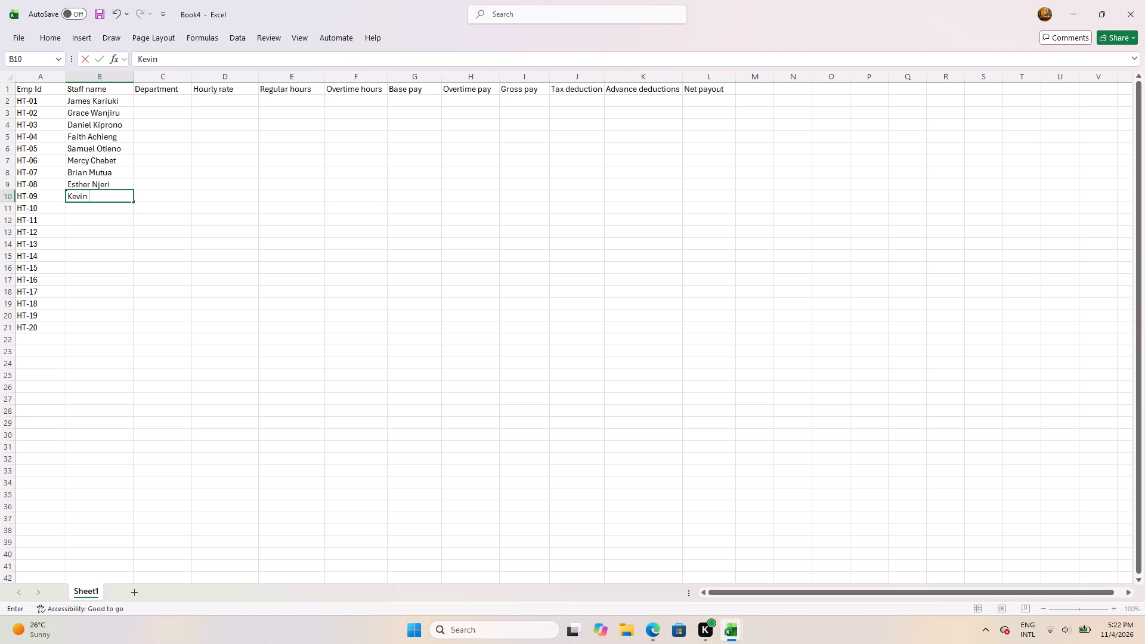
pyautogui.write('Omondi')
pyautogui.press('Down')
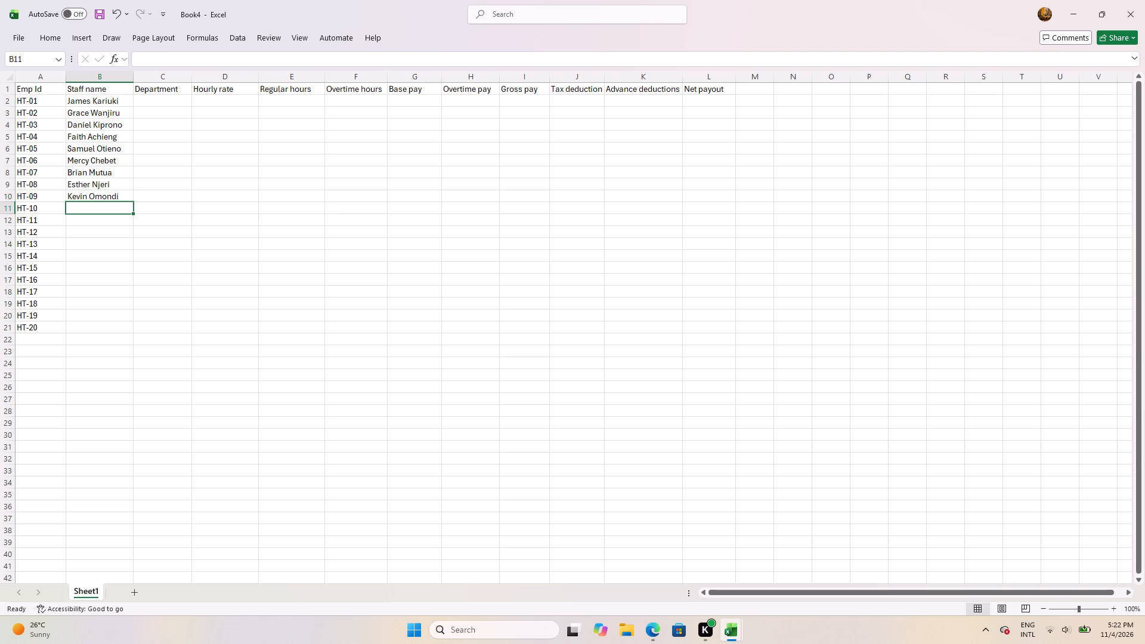
# Enter the staff name for employee HT-10 in cell B11.
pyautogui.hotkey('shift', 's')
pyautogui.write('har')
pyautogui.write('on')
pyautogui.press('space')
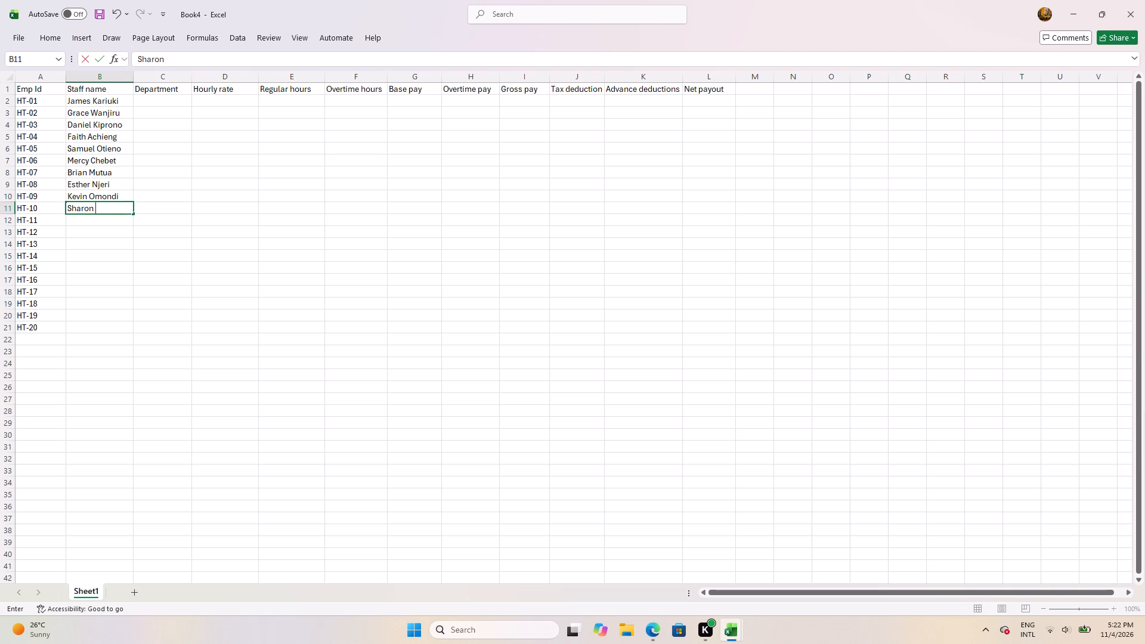
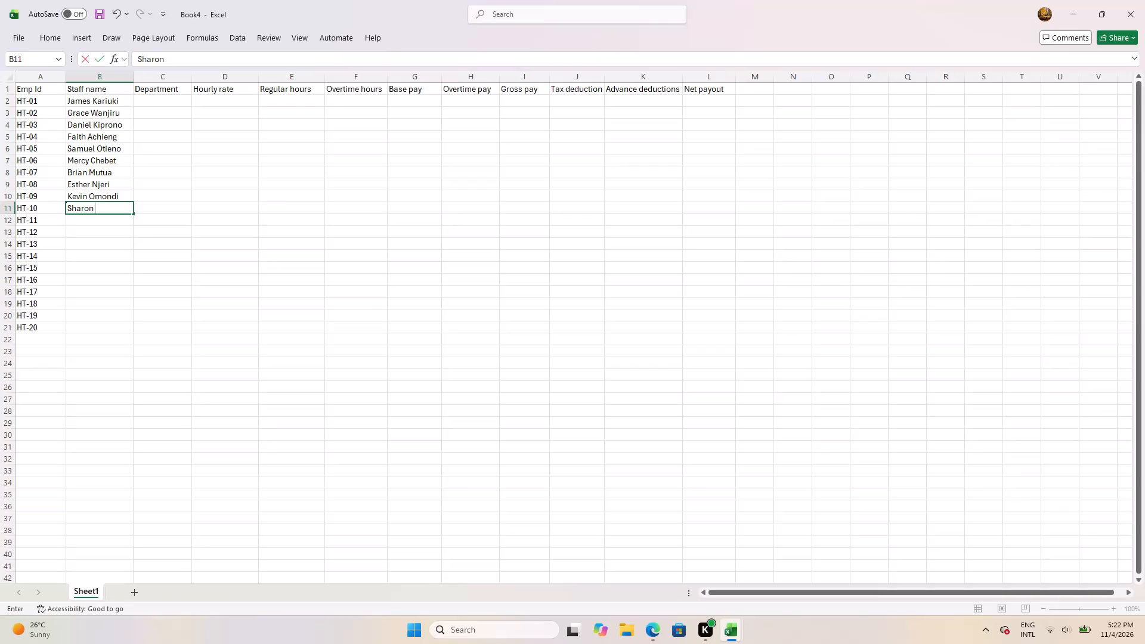
# Complete the staff name for employee HT-10 in cell B11 by adding the surname.
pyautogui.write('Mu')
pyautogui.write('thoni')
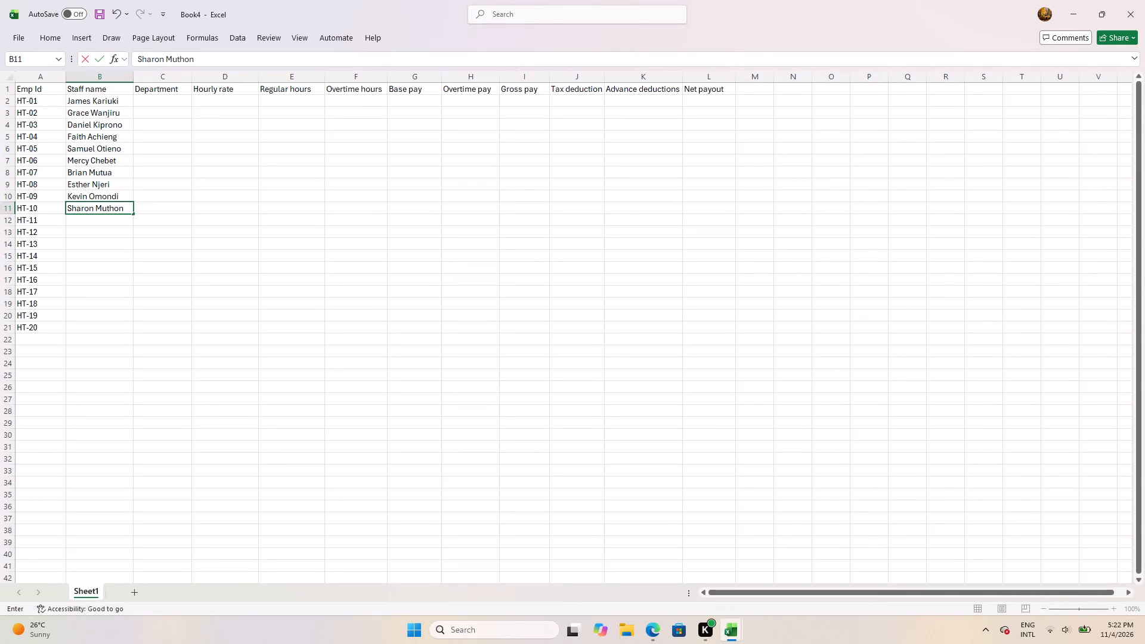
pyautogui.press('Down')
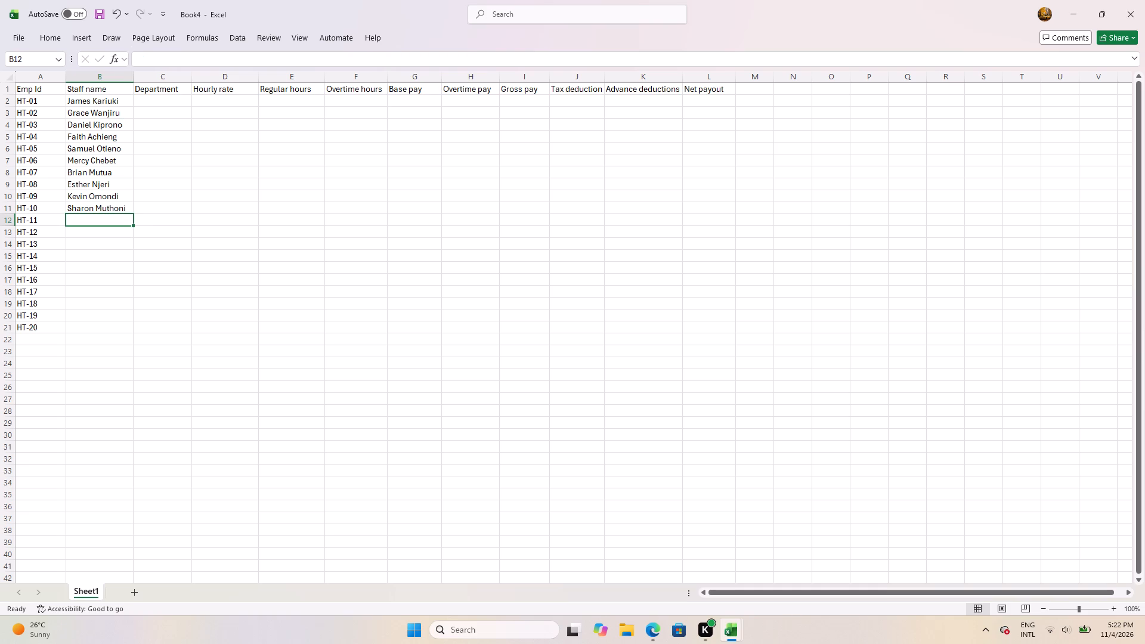
# Enter the staff name for employee HT-11 in cell B12.
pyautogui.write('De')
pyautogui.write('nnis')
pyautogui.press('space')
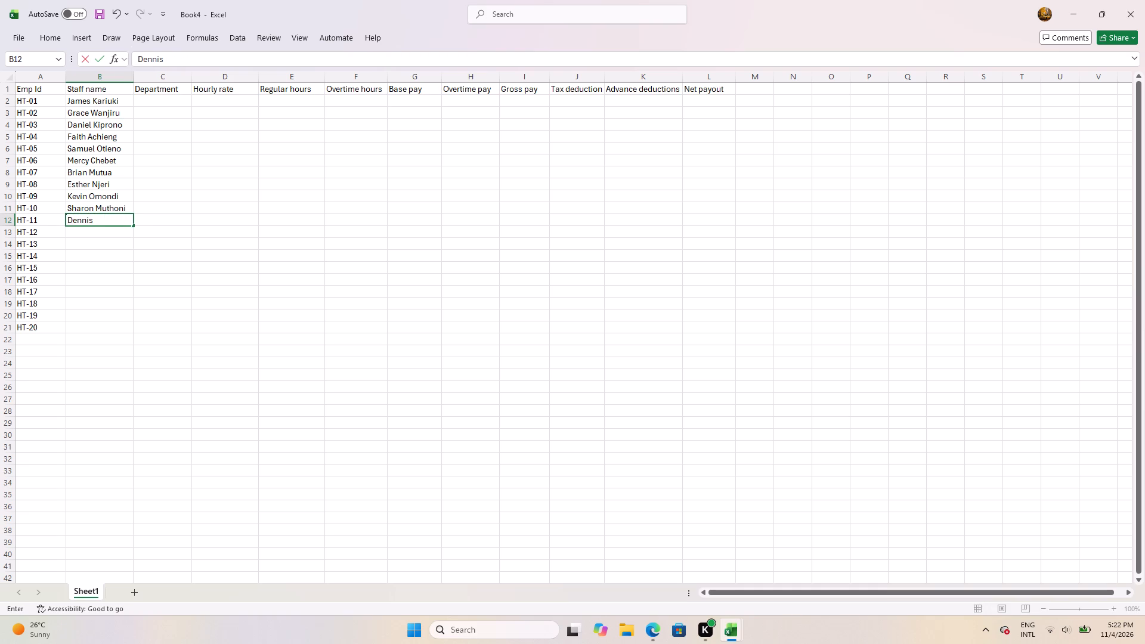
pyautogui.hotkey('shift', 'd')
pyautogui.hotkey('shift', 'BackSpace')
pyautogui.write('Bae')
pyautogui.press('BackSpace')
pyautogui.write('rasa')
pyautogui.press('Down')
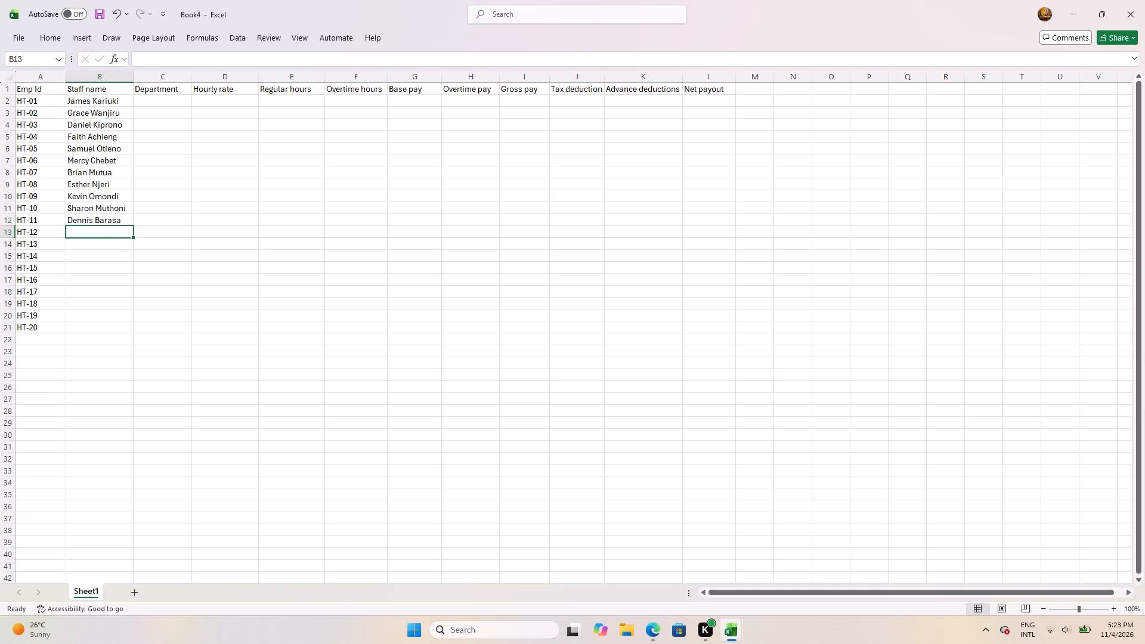
# Enter the staff names for employees HT-12 and HT-13 in cells B13 and B14.
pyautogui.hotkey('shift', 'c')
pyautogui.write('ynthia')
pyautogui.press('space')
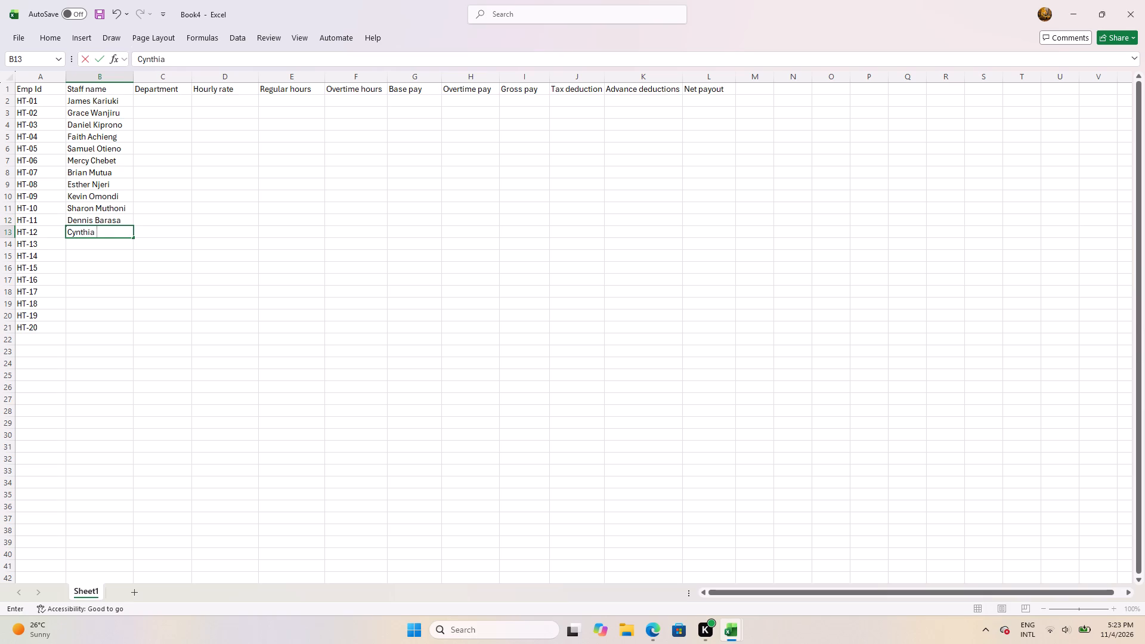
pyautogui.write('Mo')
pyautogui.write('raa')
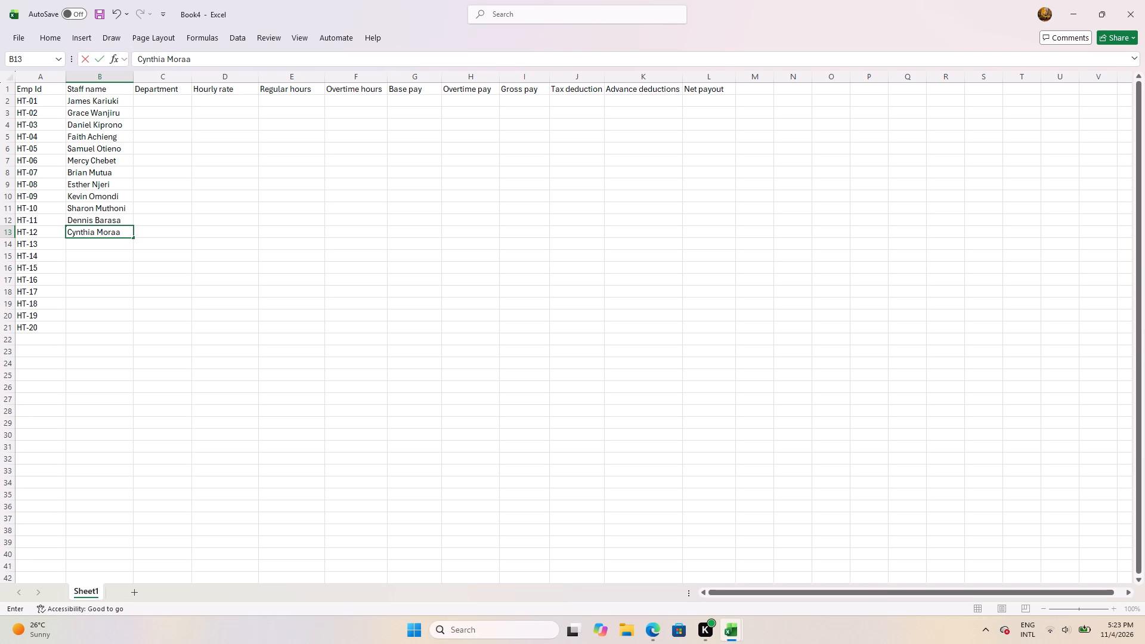
pyautogui.click(76, 244)
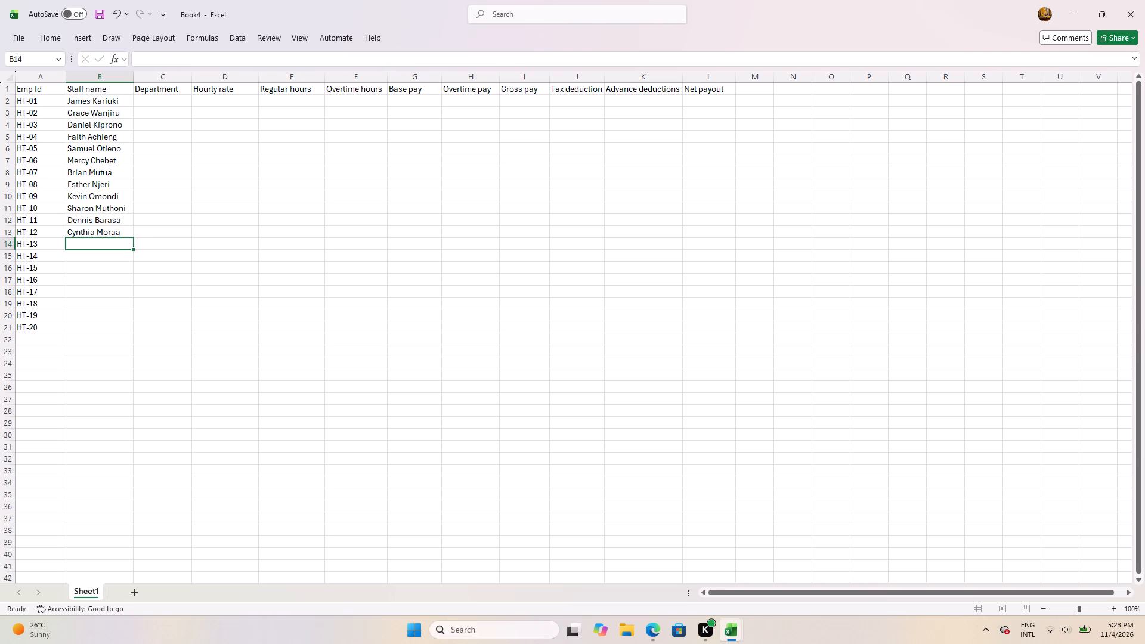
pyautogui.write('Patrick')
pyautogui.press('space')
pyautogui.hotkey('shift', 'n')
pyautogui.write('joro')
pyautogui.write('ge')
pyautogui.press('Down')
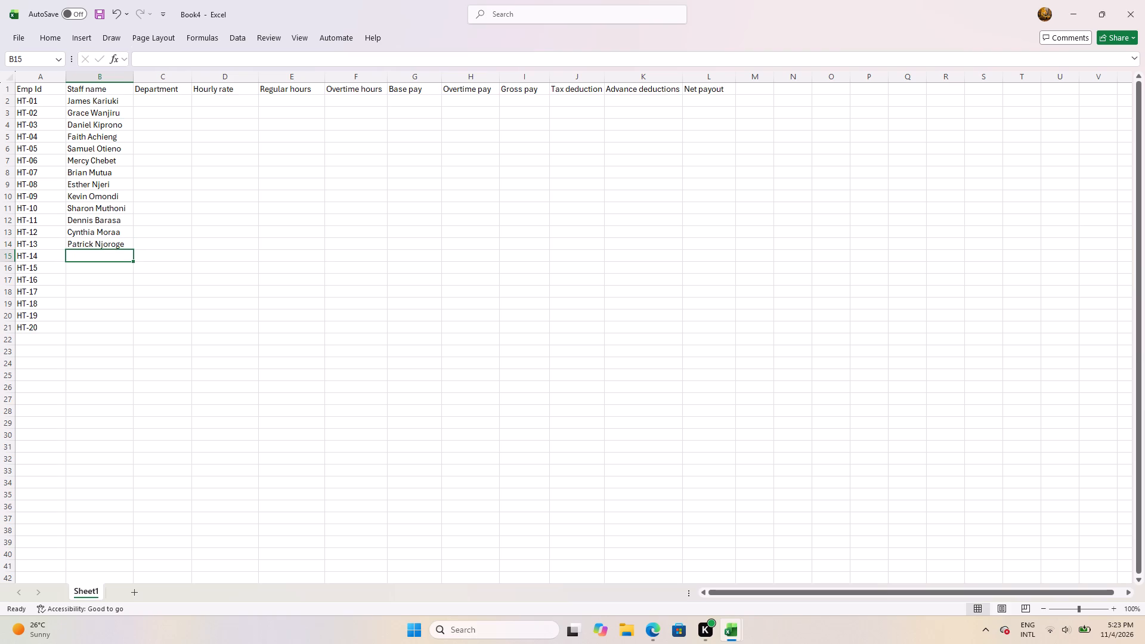
# Enter the staff name for employee HT-14 in cell B15.
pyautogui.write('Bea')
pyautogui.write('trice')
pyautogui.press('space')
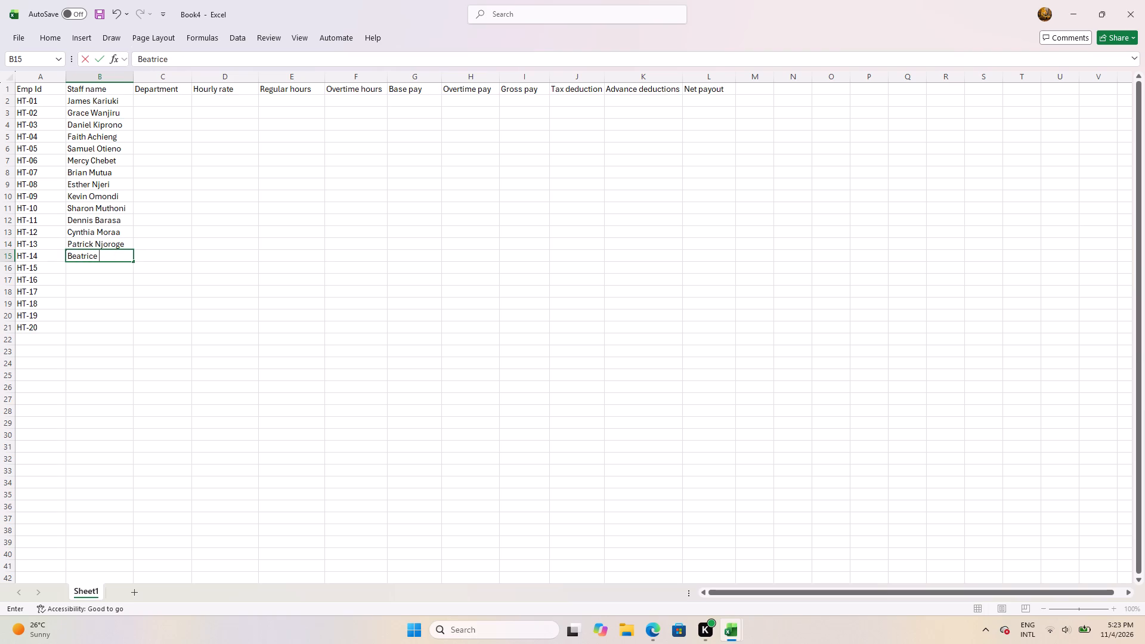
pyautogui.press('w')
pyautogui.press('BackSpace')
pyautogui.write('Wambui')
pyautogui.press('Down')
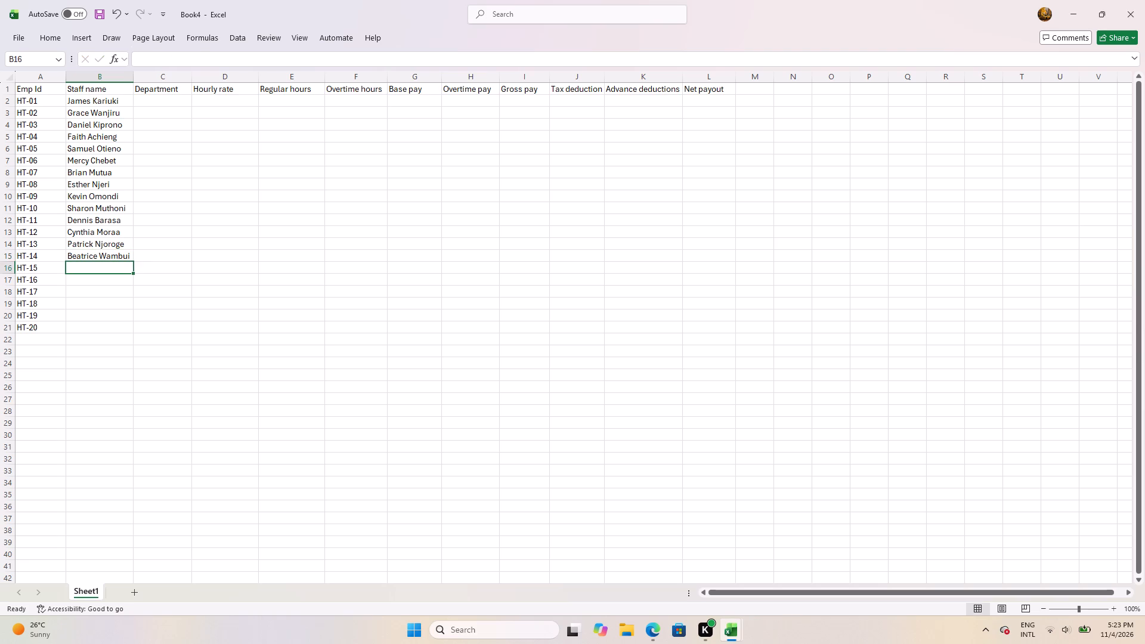
# Enter the staff name for employee HT-15 in cell B16.
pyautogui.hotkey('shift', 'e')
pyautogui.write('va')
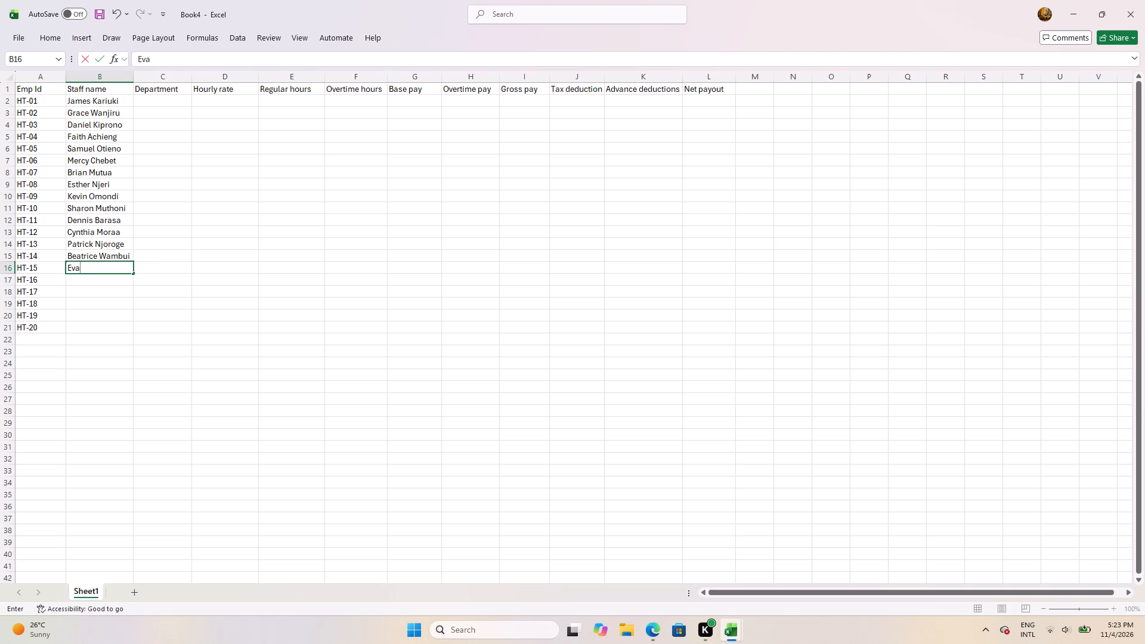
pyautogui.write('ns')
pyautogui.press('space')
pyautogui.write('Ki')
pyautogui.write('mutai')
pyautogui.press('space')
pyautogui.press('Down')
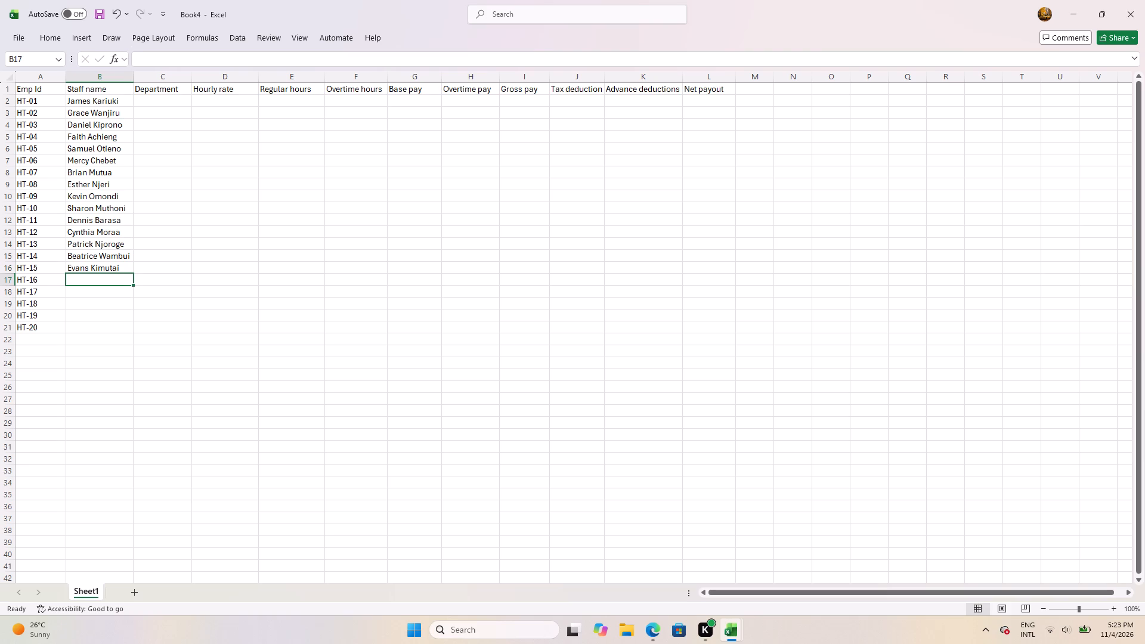
# Enter the staff names for employees HT-16 and HT-17 in cells B17 and B18.
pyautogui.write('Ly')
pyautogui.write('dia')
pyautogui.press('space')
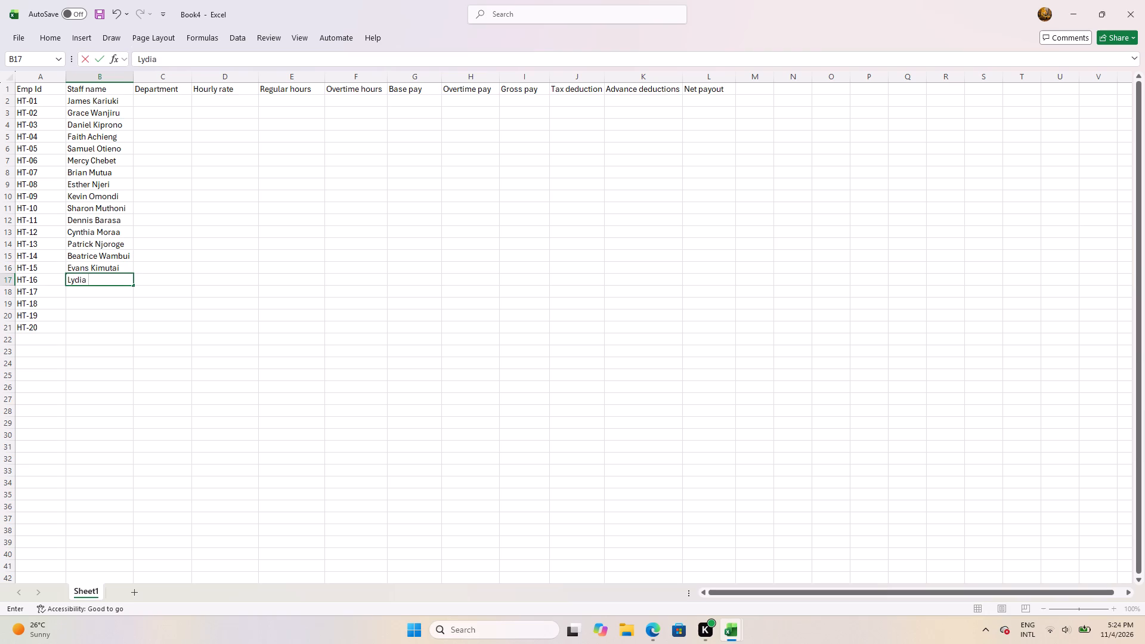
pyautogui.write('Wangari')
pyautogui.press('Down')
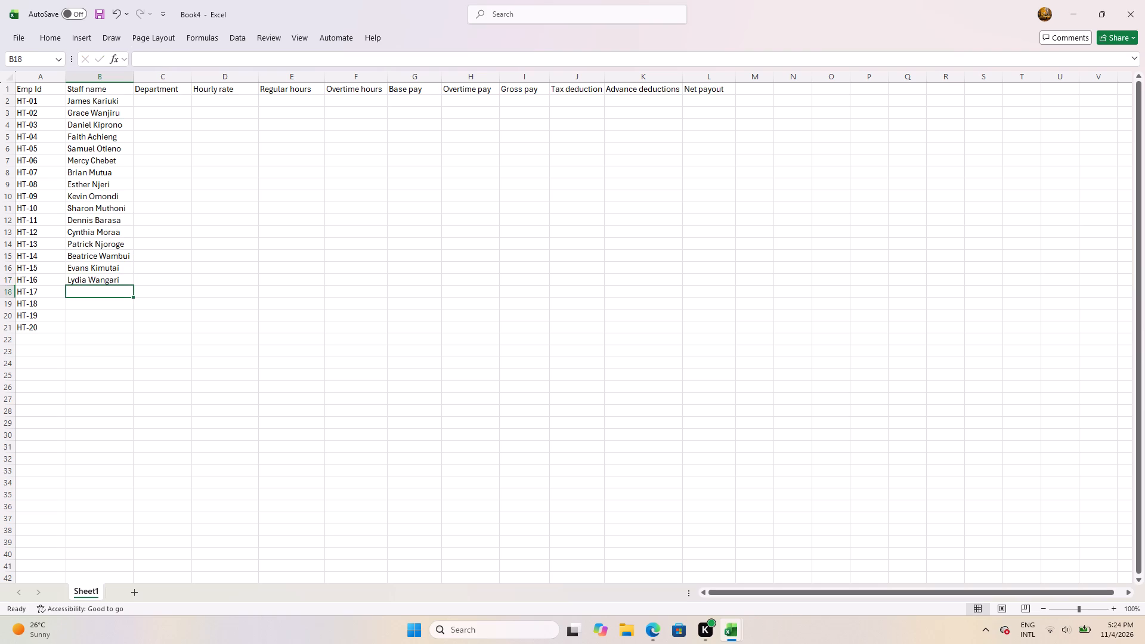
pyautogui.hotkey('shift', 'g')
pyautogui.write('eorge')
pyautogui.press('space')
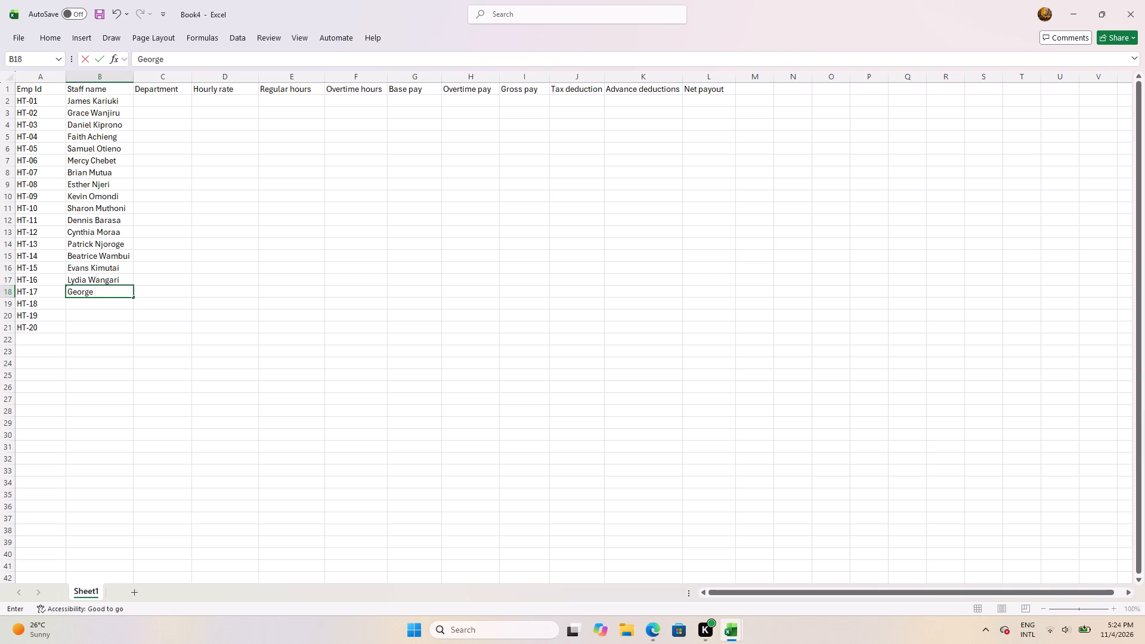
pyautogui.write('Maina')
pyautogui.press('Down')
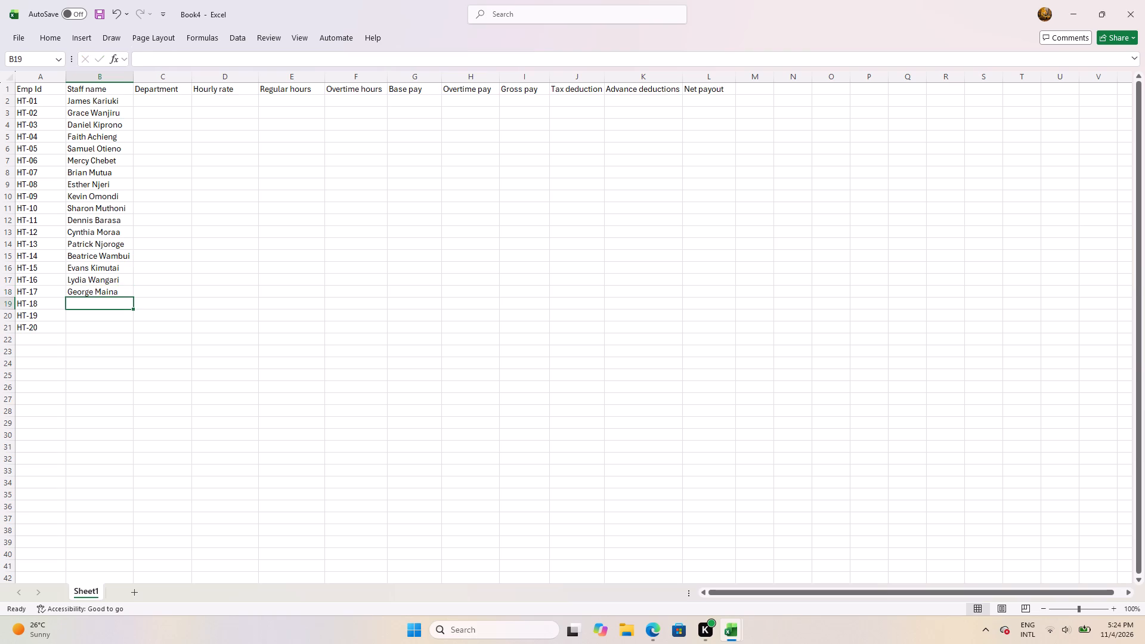
# Enter the staff name for employee HT-18 in cell B19.
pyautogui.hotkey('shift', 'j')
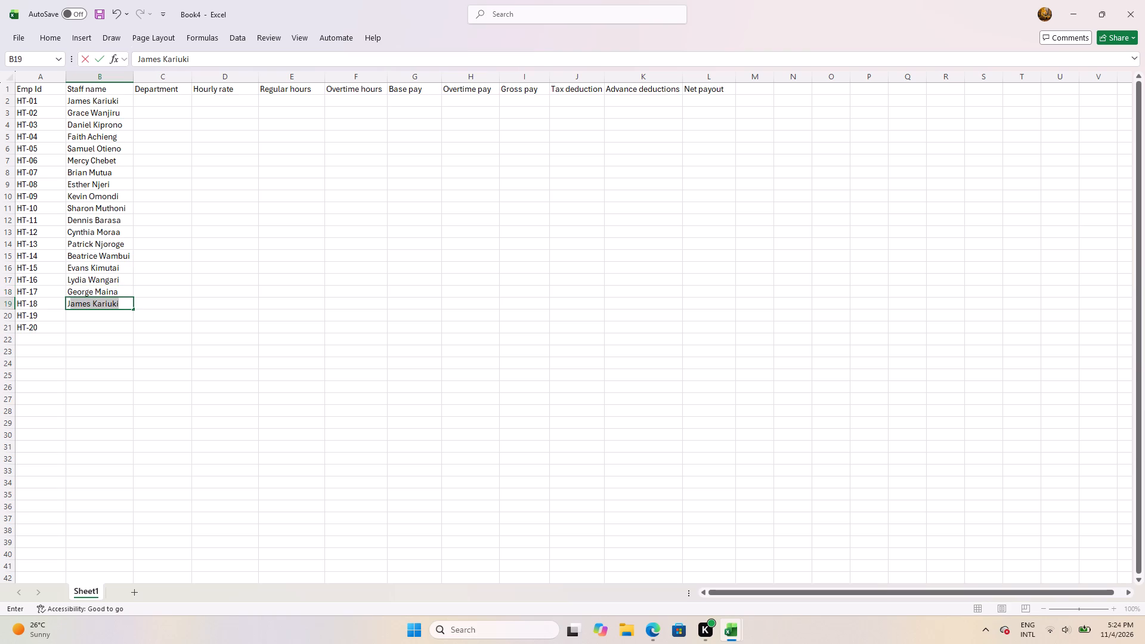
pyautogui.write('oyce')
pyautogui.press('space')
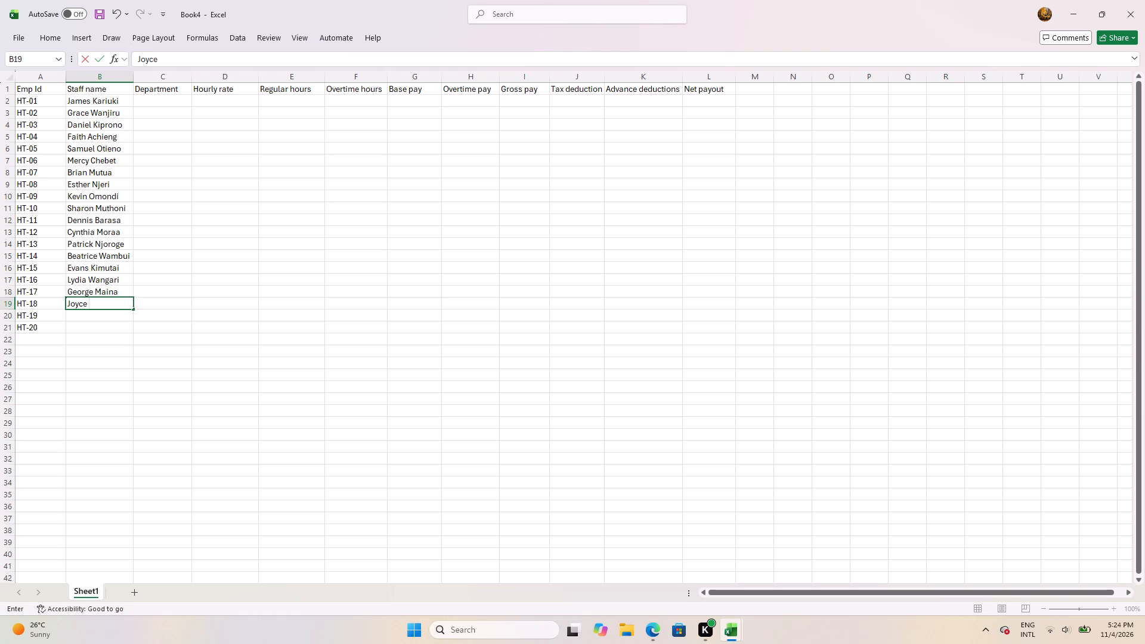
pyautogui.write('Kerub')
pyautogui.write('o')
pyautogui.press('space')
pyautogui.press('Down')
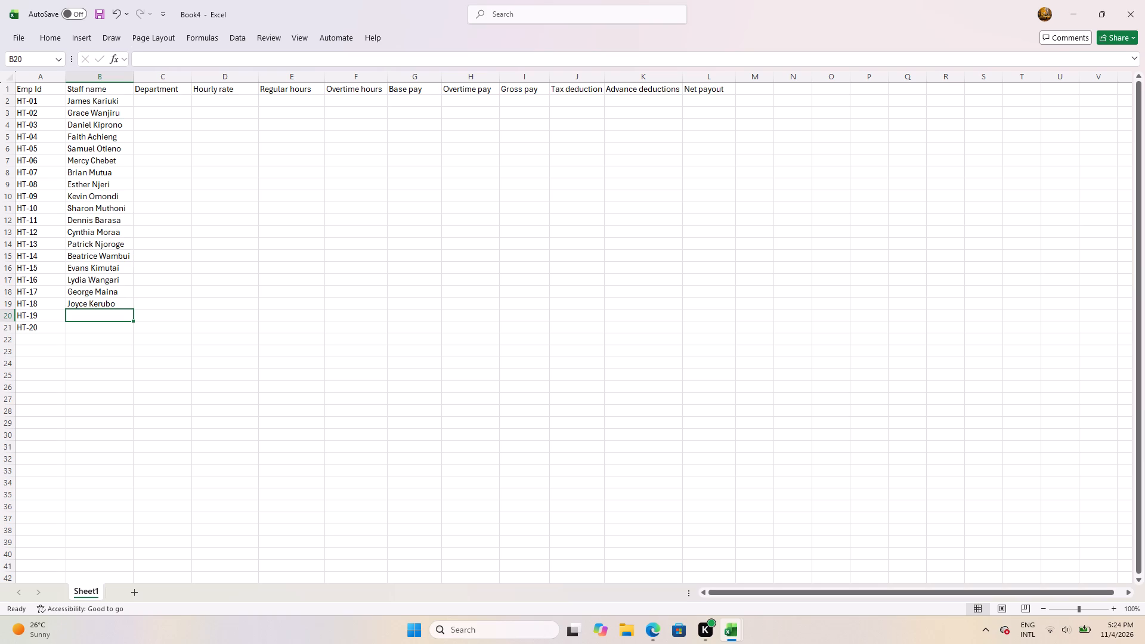
# Enter the staff name for employee HT-19 in cell B20.
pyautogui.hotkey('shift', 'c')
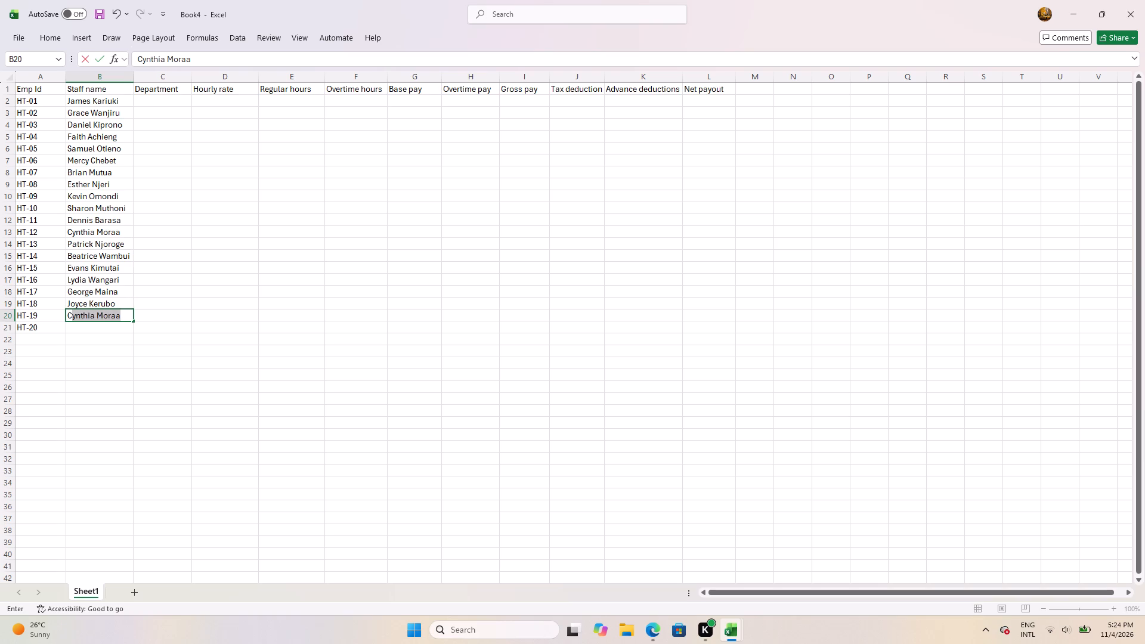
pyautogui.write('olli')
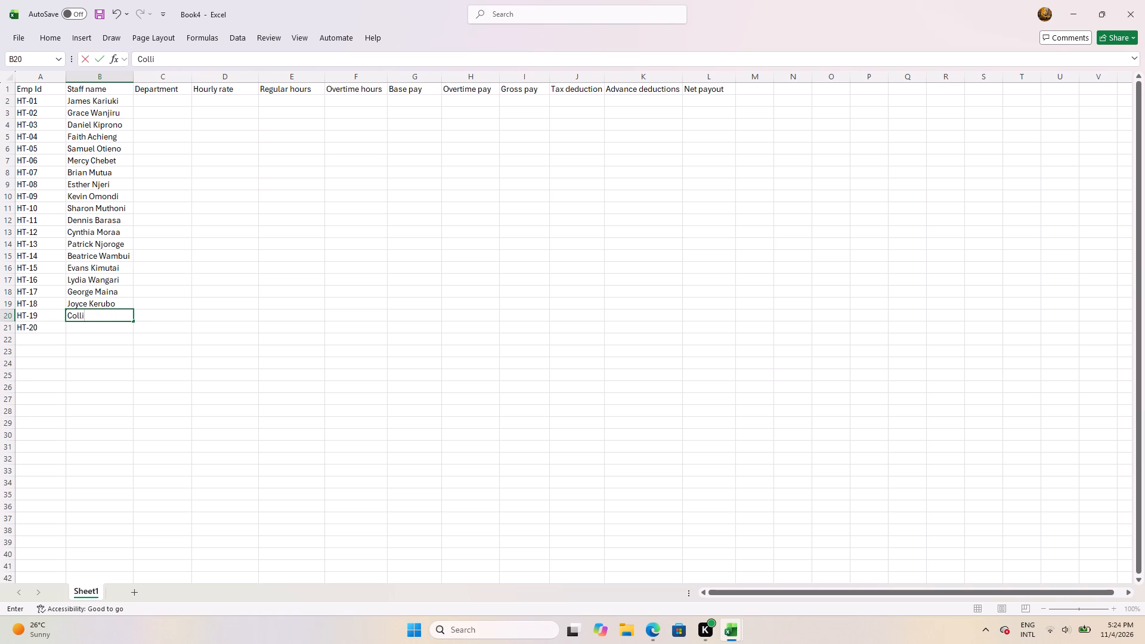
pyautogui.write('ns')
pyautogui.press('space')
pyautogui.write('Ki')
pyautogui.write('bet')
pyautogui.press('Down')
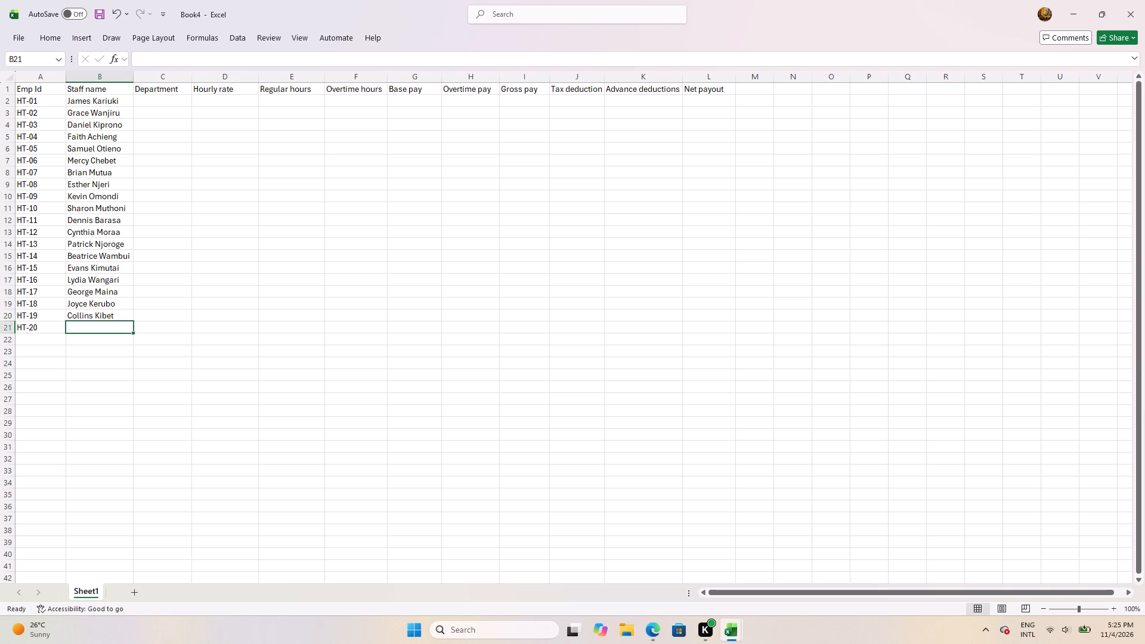
# Enter the staff name for employee HT-20 in cell B21.
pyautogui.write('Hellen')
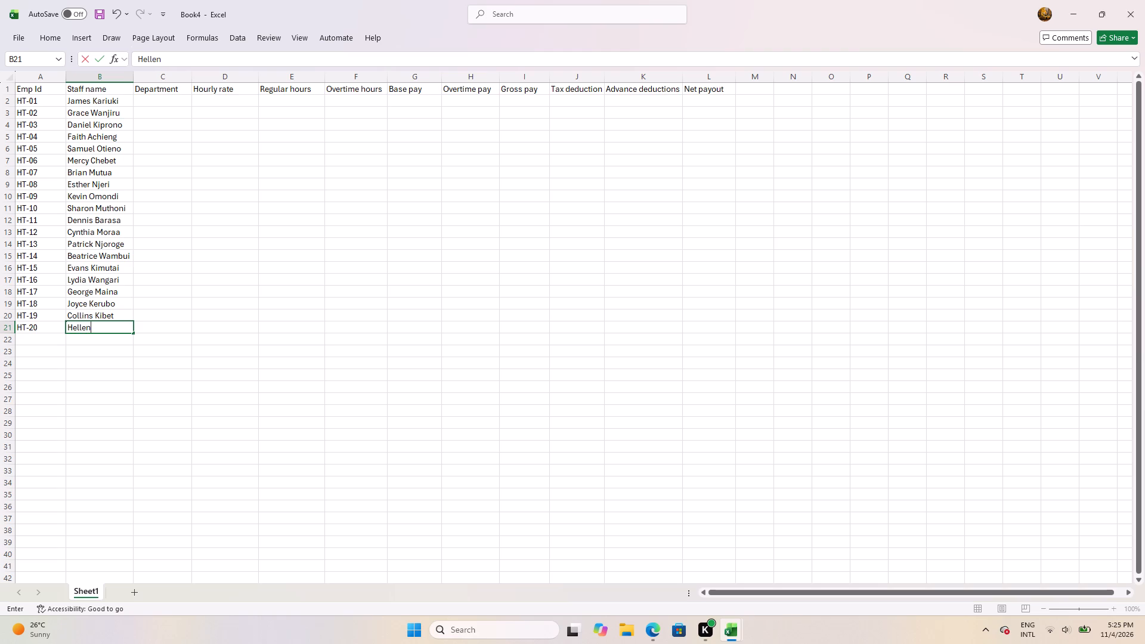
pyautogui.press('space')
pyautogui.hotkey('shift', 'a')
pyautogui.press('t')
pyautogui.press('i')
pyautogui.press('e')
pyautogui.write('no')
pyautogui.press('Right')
# Enter Front office as the department for employee HT-01 in cell C2.
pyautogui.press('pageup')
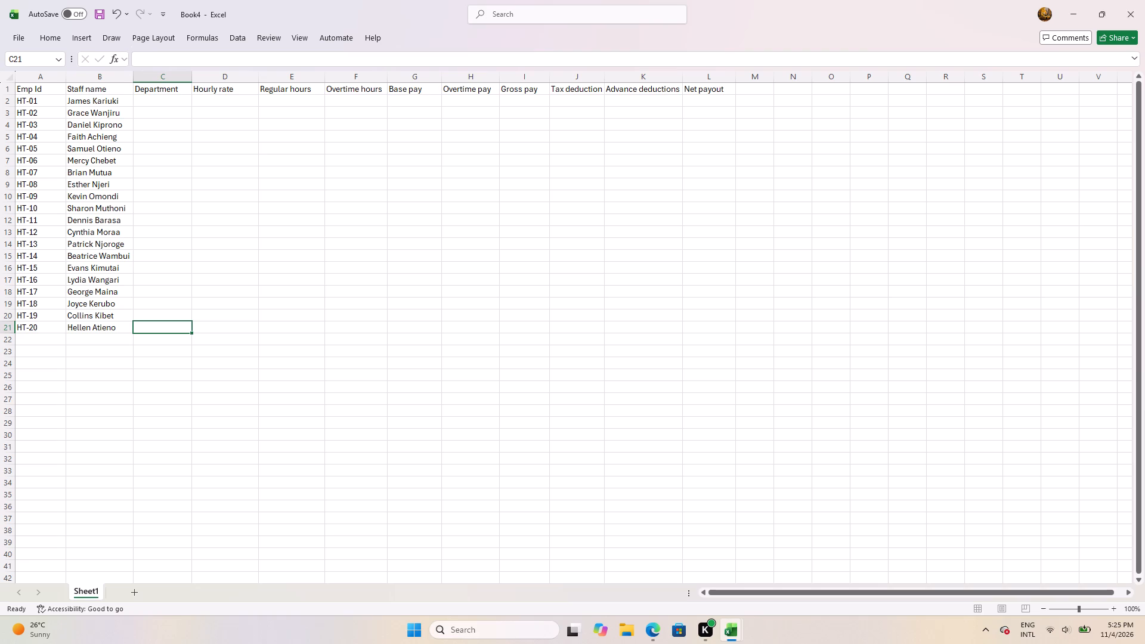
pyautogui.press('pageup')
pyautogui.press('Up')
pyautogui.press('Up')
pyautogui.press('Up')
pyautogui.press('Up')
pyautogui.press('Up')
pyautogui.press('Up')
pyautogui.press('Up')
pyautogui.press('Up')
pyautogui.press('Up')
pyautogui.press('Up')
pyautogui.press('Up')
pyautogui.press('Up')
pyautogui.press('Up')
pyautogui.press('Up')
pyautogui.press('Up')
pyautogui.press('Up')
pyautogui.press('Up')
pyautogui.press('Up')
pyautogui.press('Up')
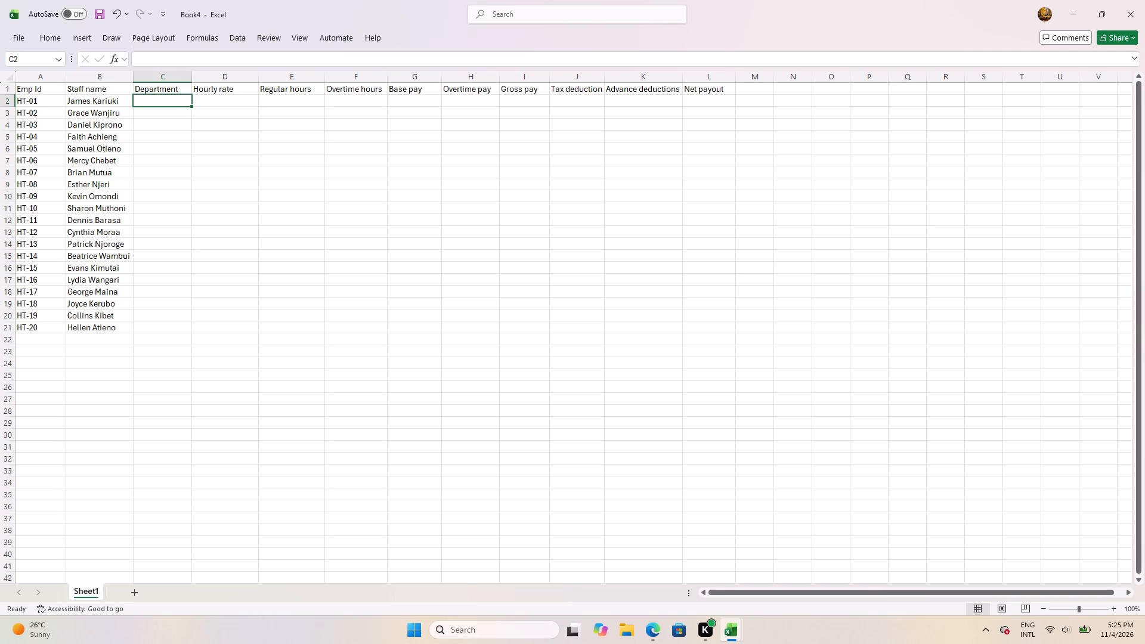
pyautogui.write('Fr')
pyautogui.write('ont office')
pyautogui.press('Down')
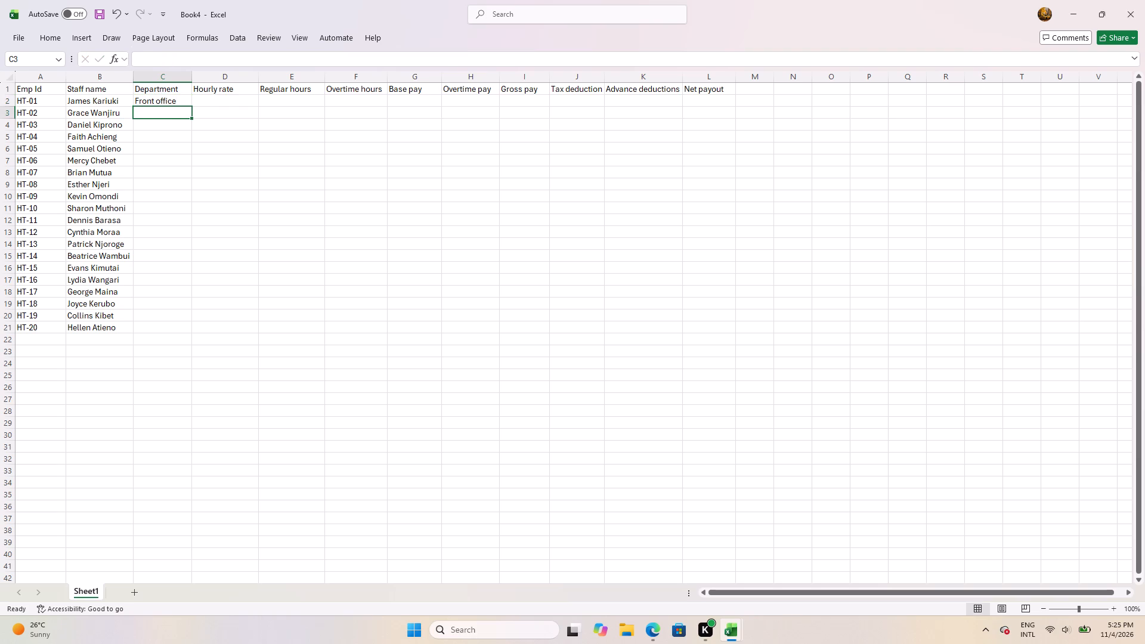
# Enter Housekeeping as the department for employee HT-02 in cell C3.
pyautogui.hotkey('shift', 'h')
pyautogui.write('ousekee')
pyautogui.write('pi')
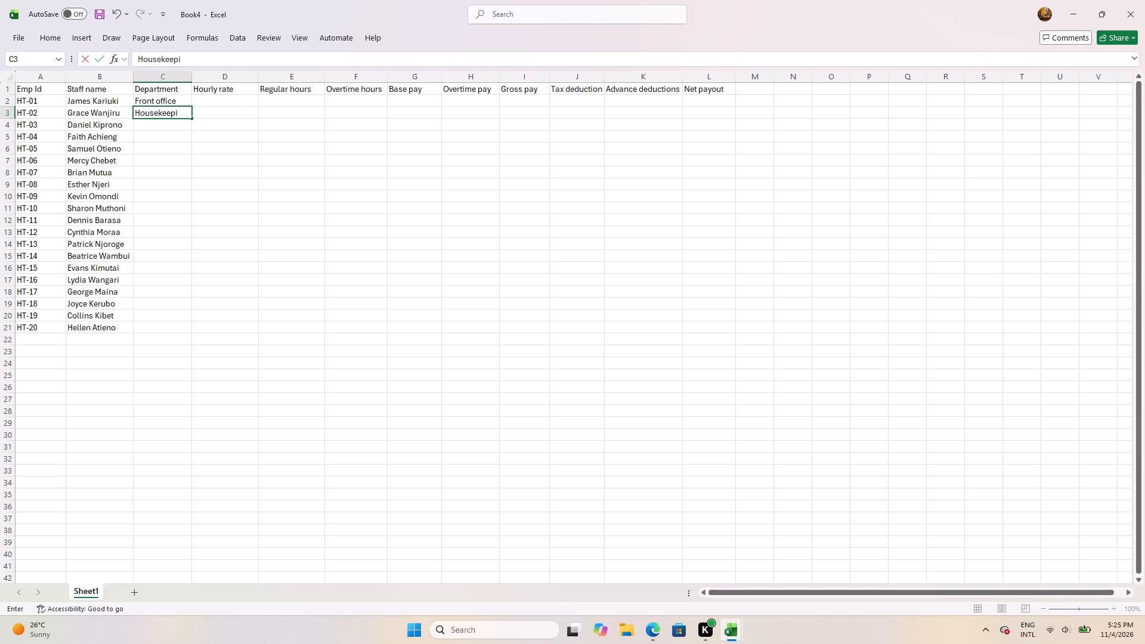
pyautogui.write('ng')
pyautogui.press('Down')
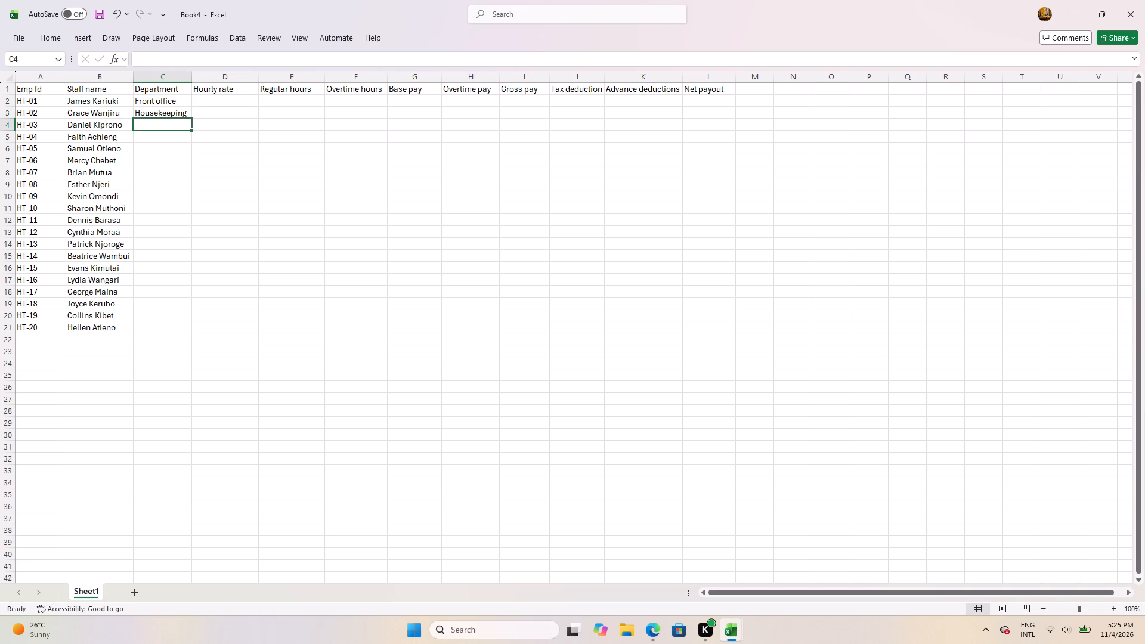
# Enter Kitchen/Chef as the department for employee HT-03 in cell C4.
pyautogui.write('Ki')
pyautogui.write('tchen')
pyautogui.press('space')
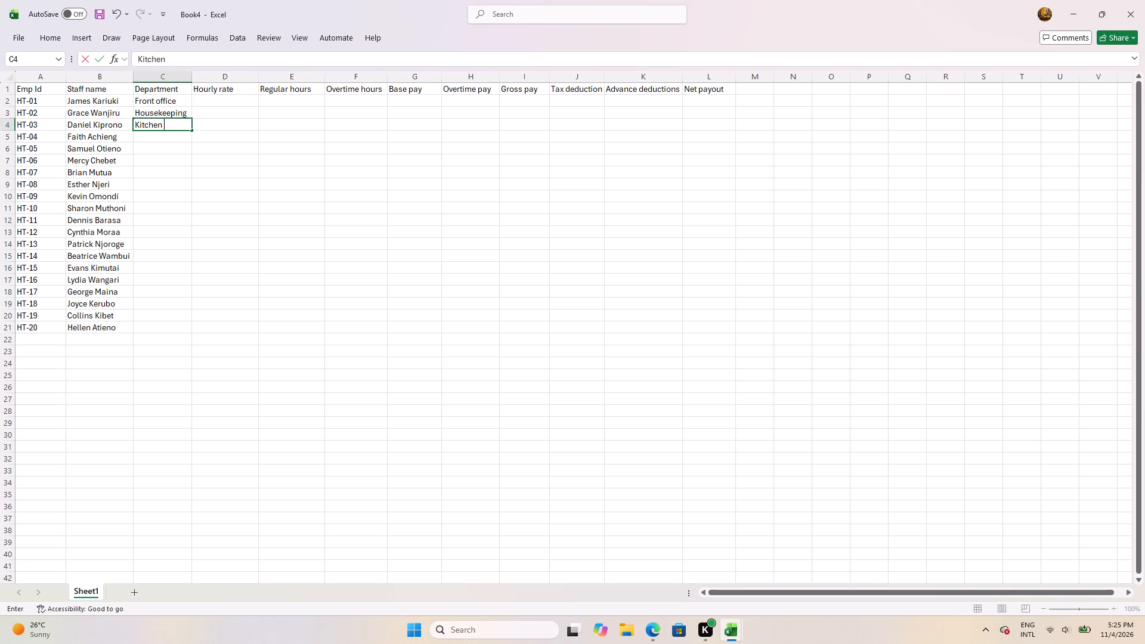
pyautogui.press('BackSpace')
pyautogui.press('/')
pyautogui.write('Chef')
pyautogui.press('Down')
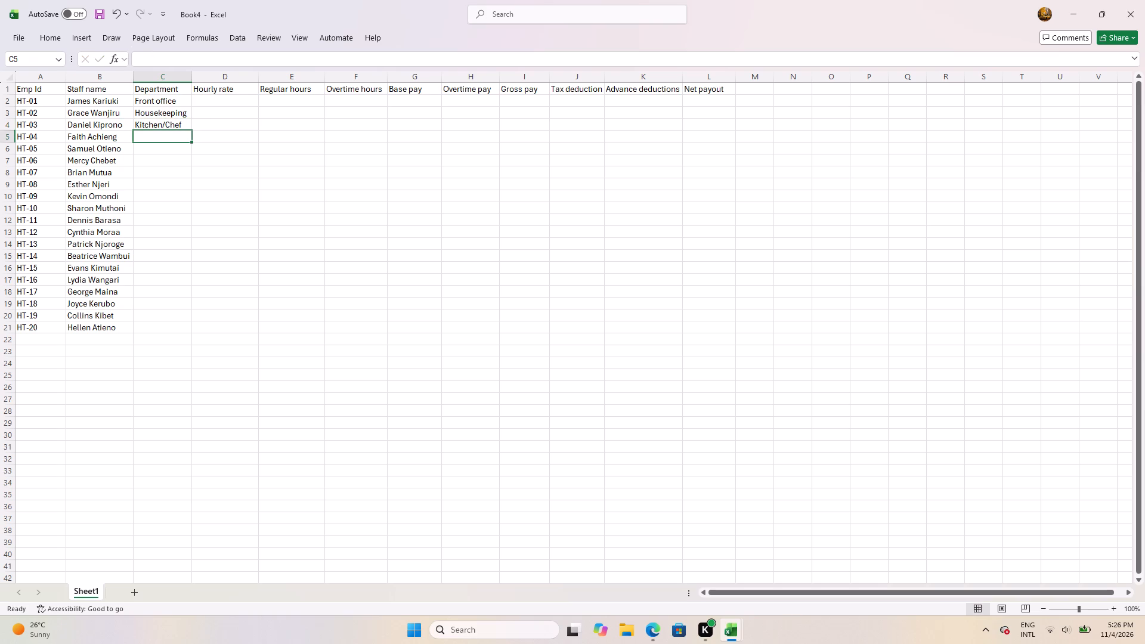
# Enter Food & beverage as the department for employee HT-04 in cell C5.
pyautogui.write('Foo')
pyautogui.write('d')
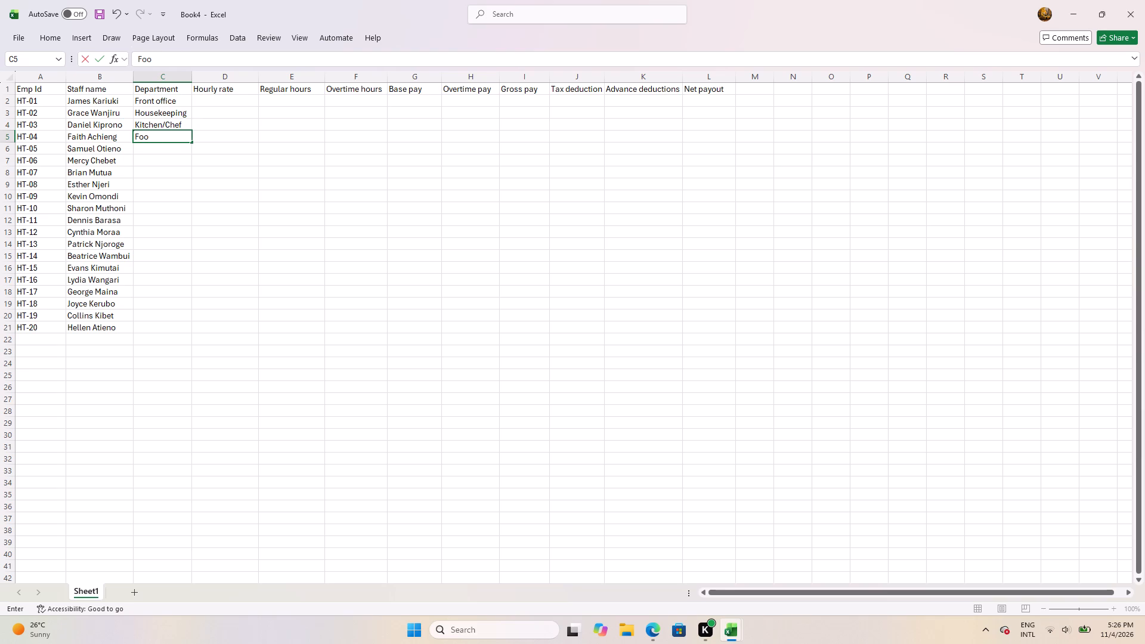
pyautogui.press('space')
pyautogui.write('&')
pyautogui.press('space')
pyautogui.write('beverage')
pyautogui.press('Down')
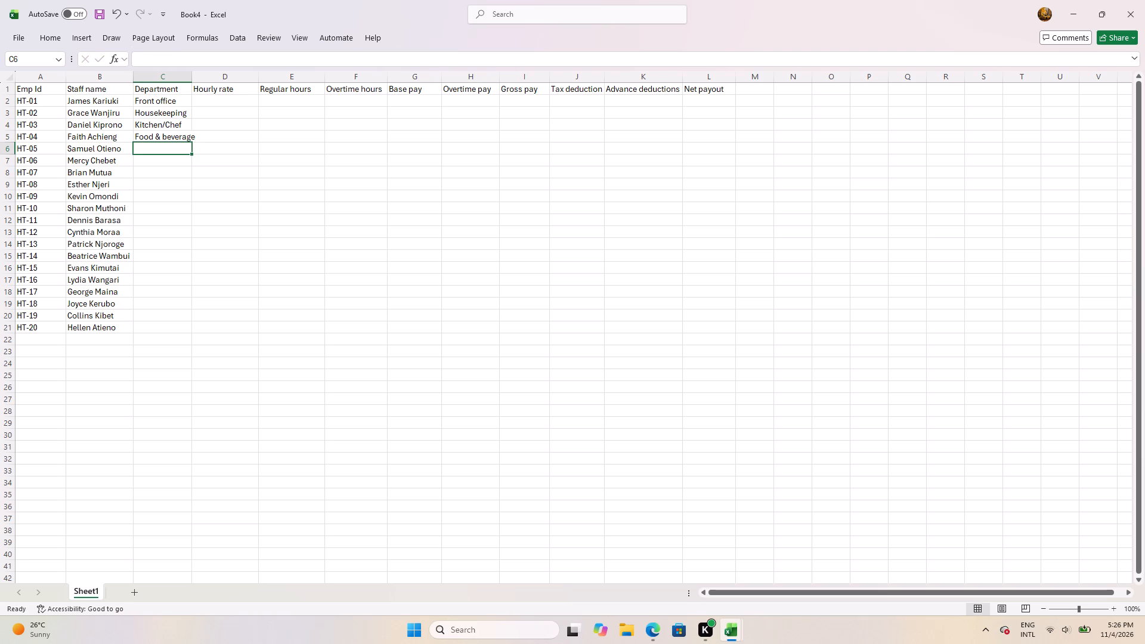
# Enter security, in lowercase, as the department for employee HT-05 in cell C6.
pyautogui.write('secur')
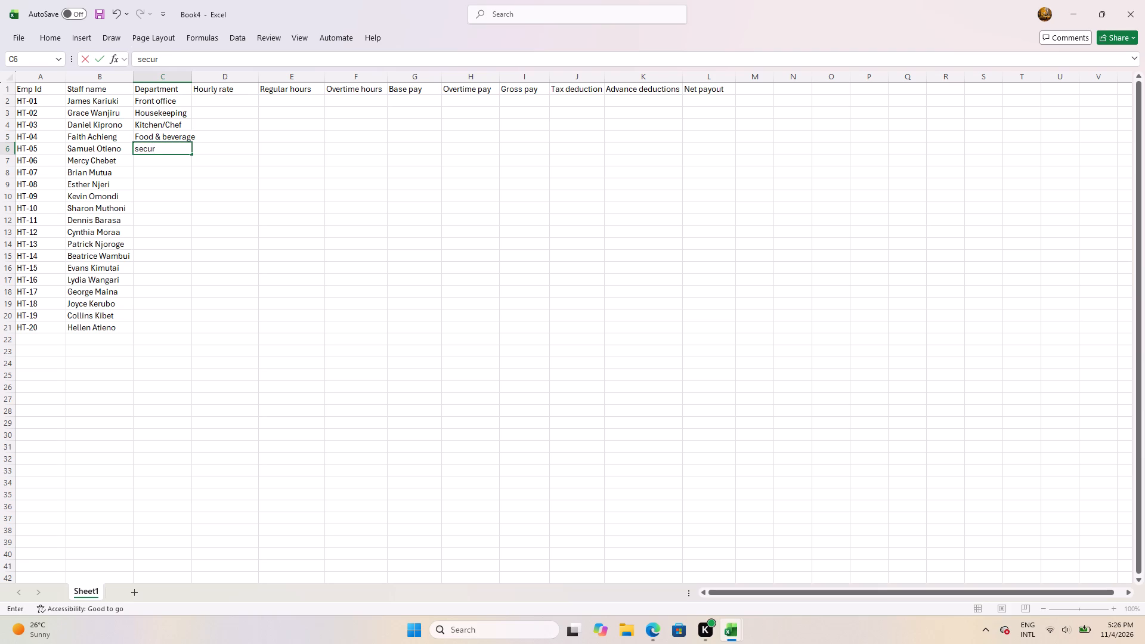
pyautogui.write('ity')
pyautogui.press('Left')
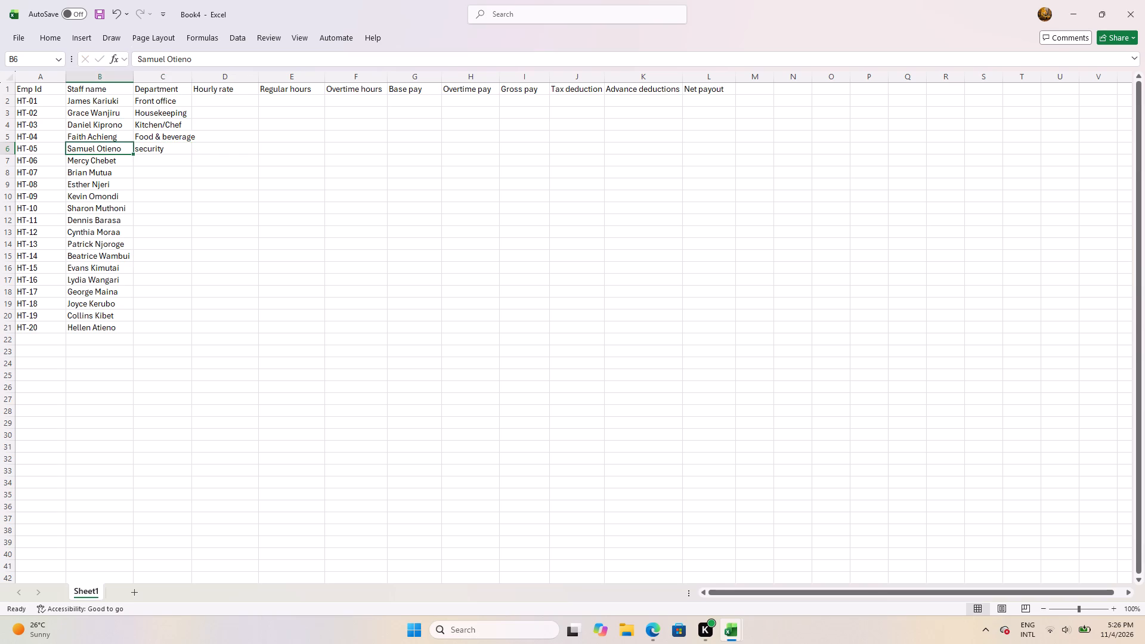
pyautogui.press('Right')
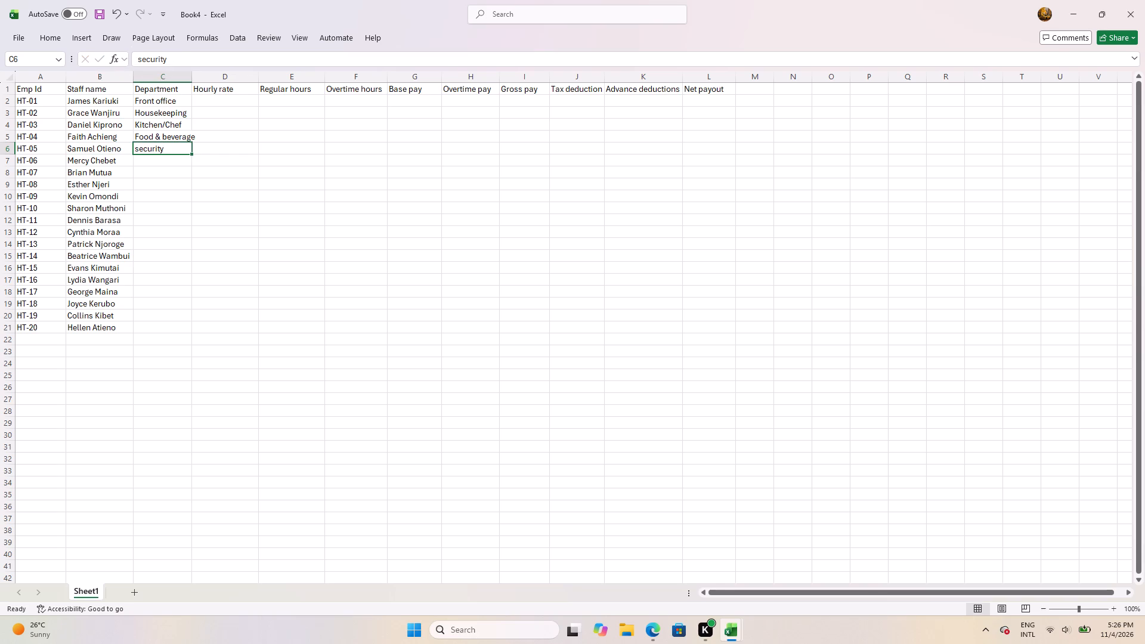
# Capitalise the first letter of the department in cell C6 so it reads Security.
pyautogui.doubleClick(137, 151)
pyautogui.click(140, 150)
pyautogui.click(139, 150)
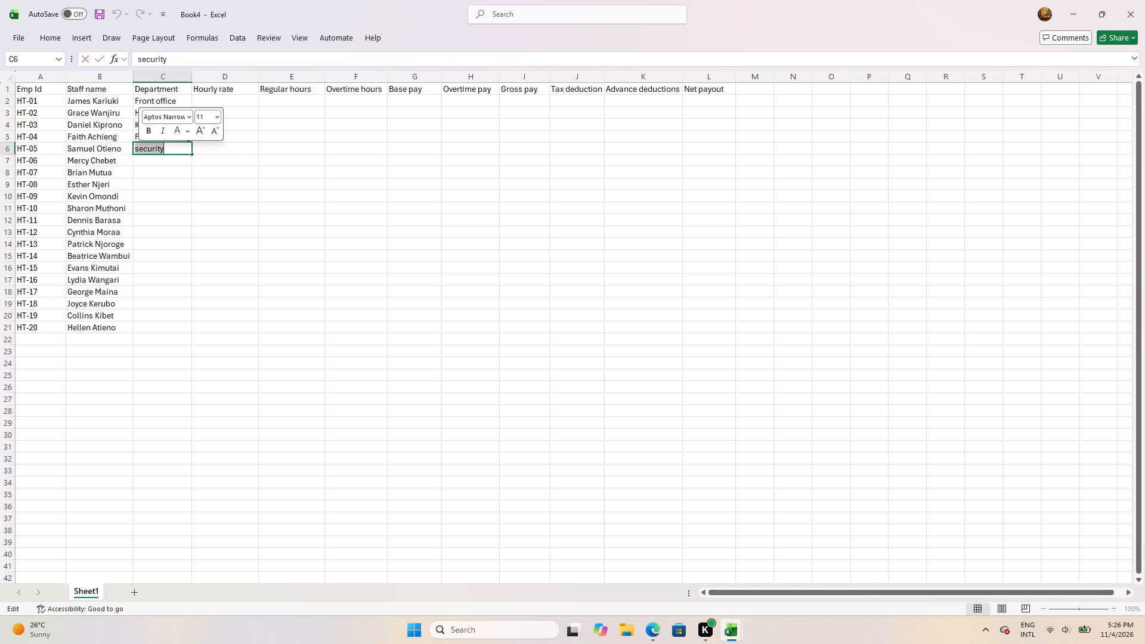
pyautogui.click(139, 150)
pyautogui.click(139, 150)
pyautogui.press('BackSpace')
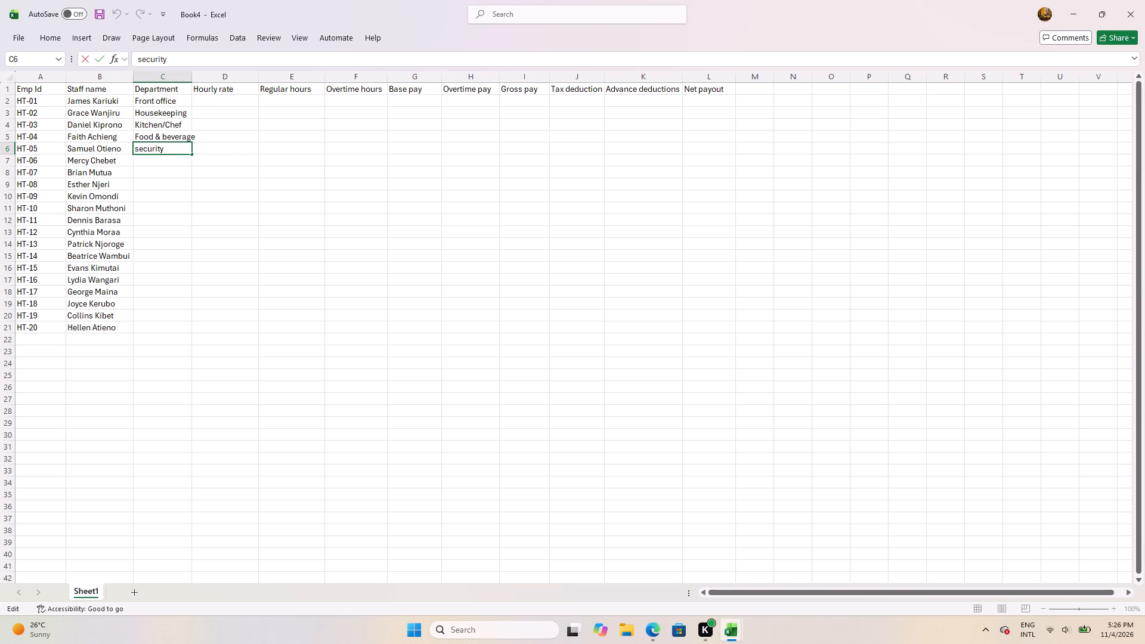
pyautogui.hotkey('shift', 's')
pyautogui.press('Down')
pyautogui.press('Down')
pyautogui.click(156, 155)
pyautogui.click(157, 156)
# Enter Housekeeping as the department for employee HT-06 in cell C7.
pyautogui.click(159, 161)
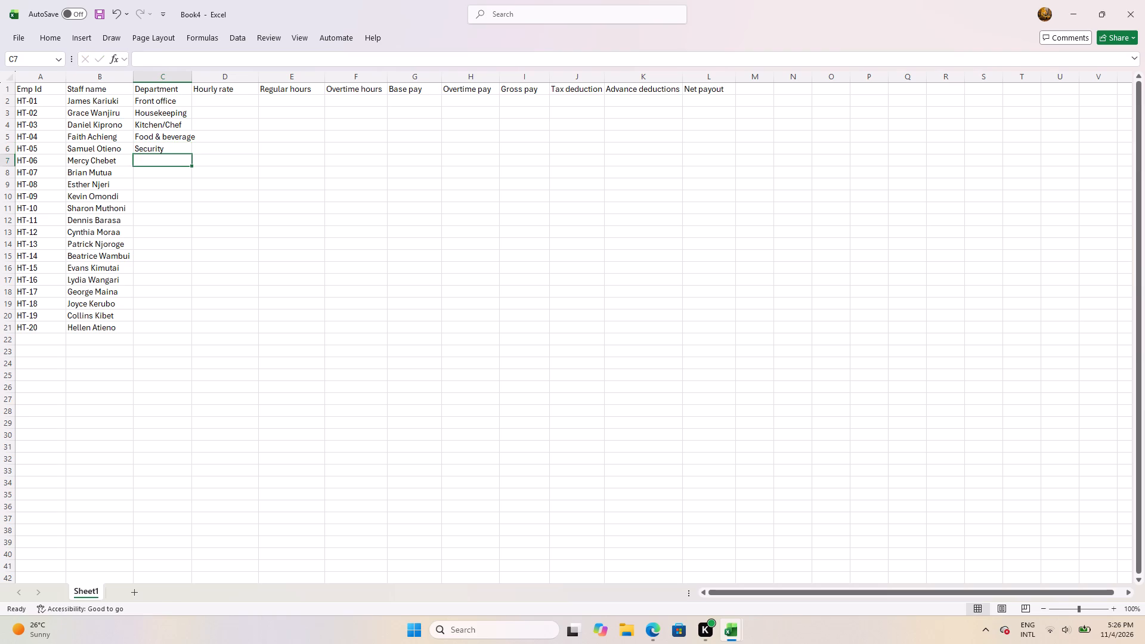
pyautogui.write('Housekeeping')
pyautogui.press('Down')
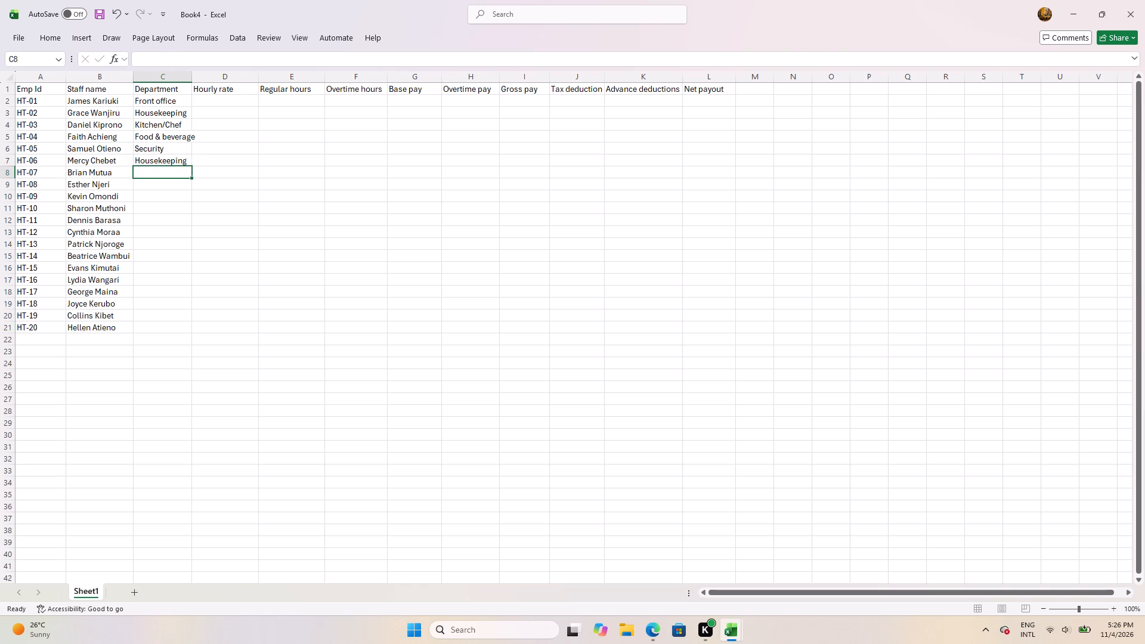
# Enter Maintenance as the department for employee HT-07 in cell C8.
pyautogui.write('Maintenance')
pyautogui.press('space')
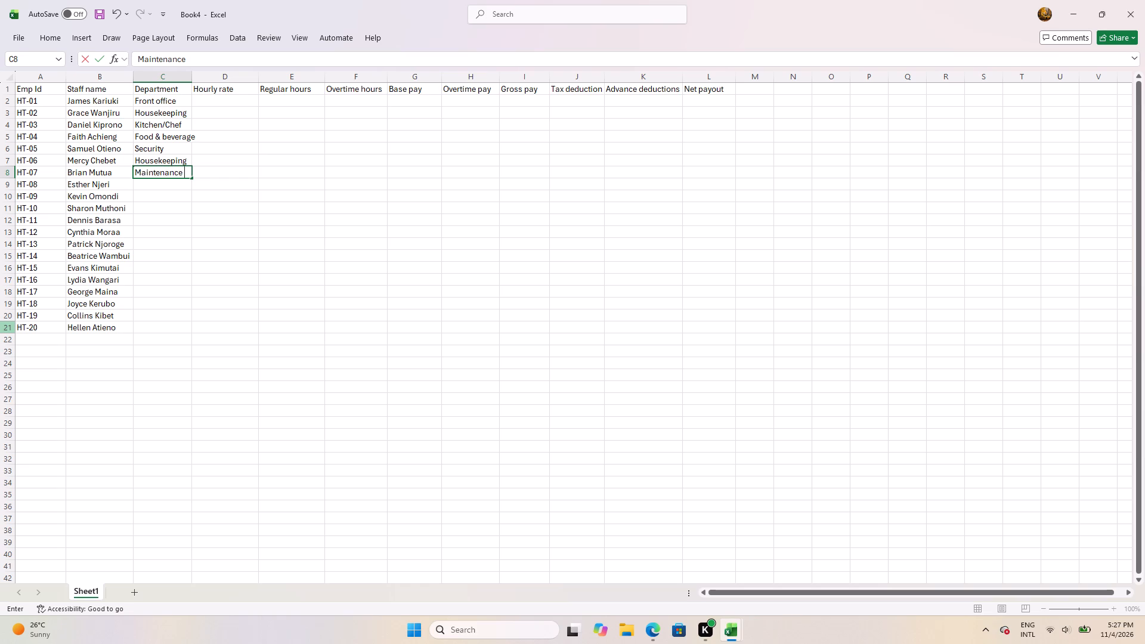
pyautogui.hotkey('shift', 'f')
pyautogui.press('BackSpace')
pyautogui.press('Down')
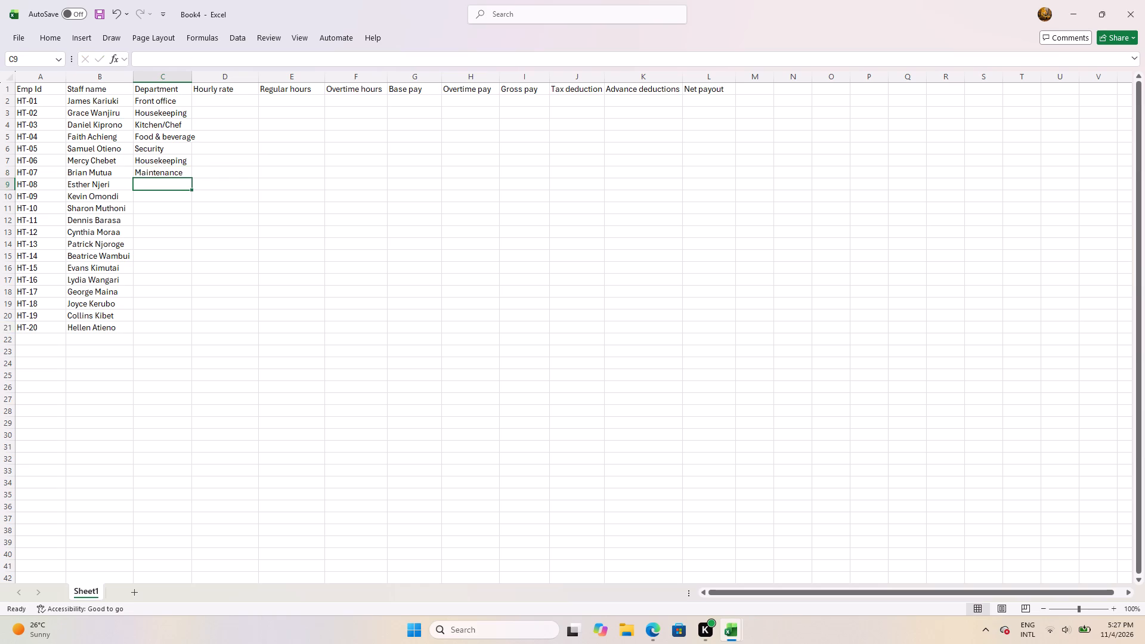
# Enter Front office as the department for employee HT-08 in cell C9 and Food & beverage for HT-09 in cell C10.
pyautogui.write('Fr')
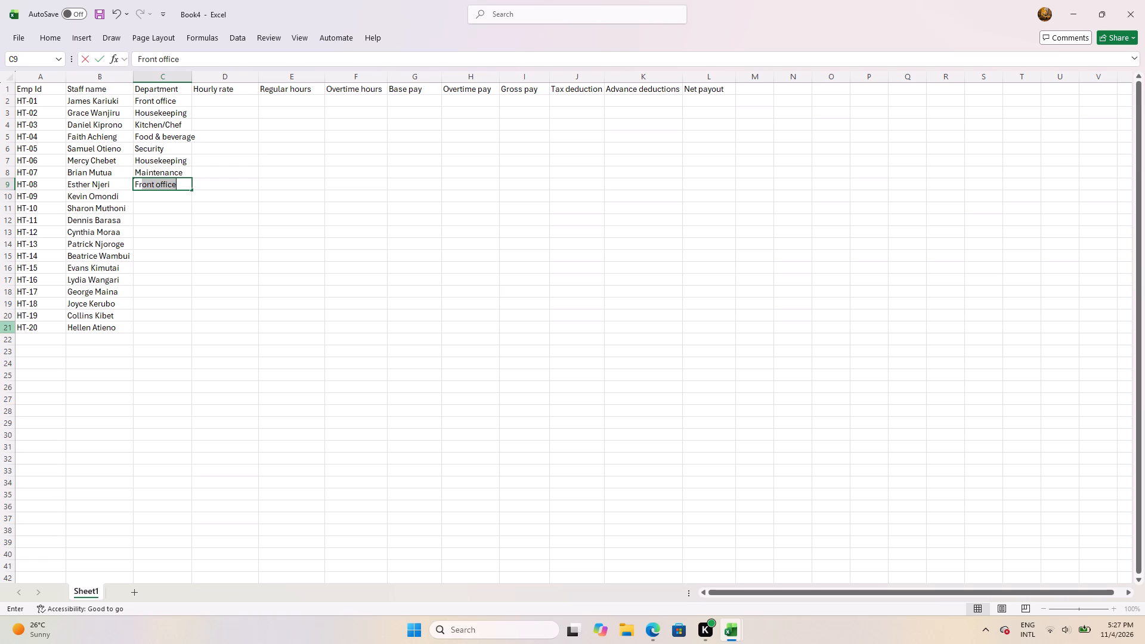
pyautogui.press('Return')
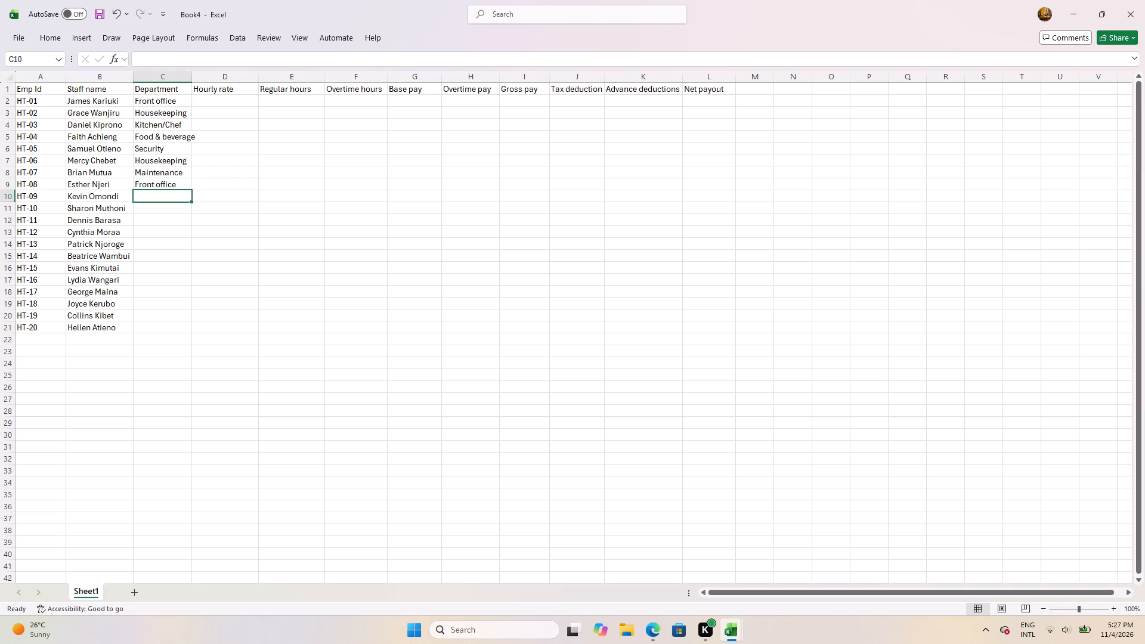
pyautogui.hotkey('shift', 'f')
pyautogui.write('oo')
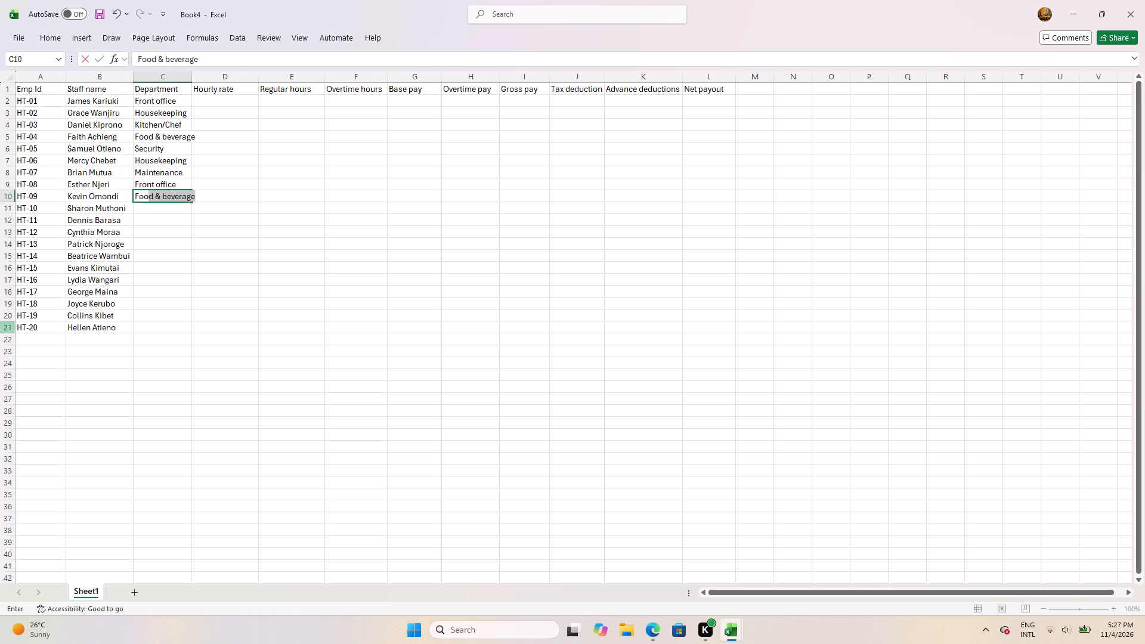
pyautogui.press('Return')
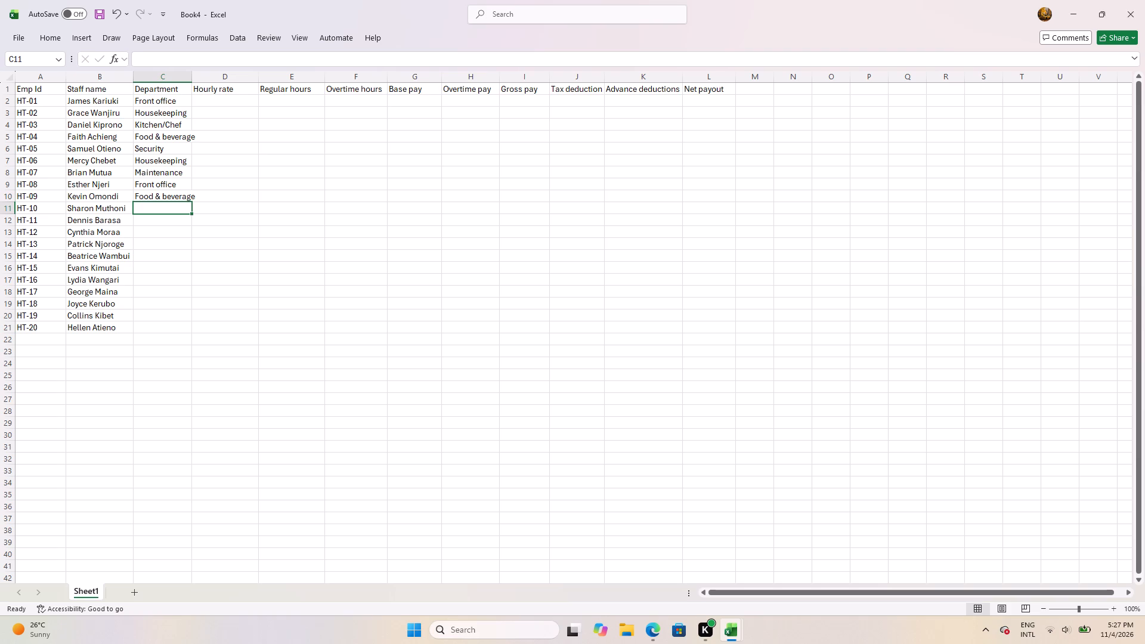
# Enter Accounts&admin as the department for employee HT-10 in cell C11.
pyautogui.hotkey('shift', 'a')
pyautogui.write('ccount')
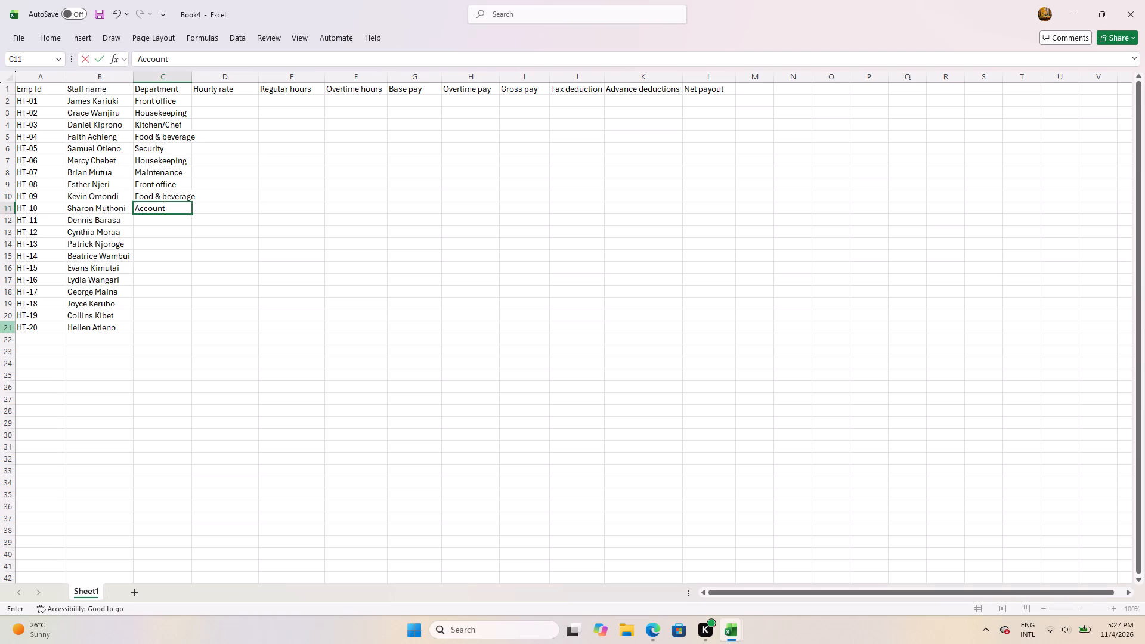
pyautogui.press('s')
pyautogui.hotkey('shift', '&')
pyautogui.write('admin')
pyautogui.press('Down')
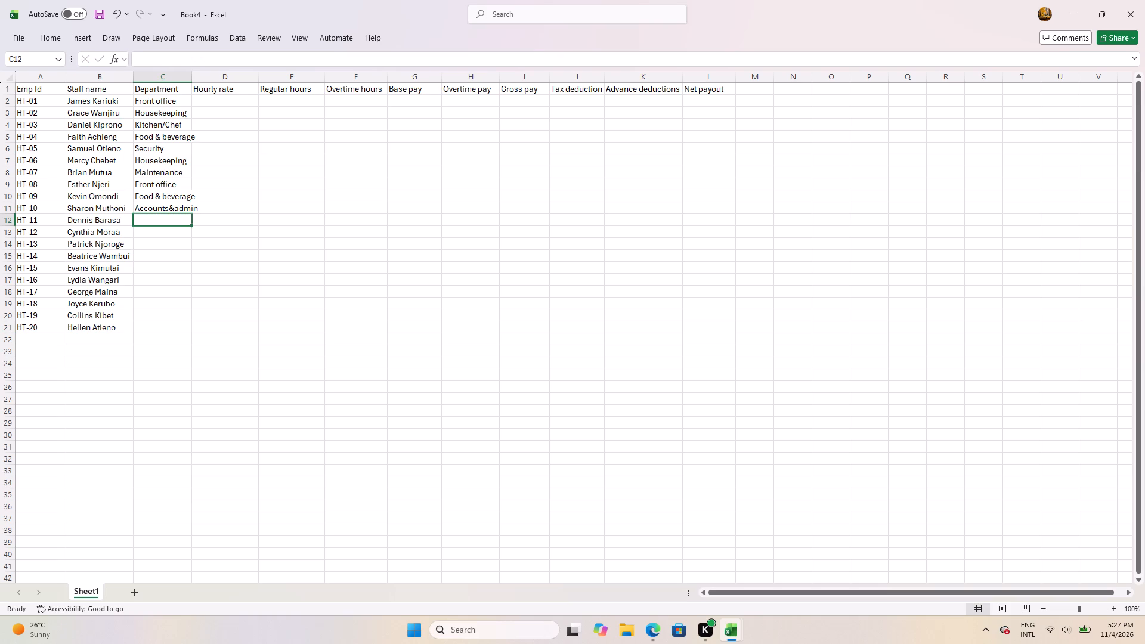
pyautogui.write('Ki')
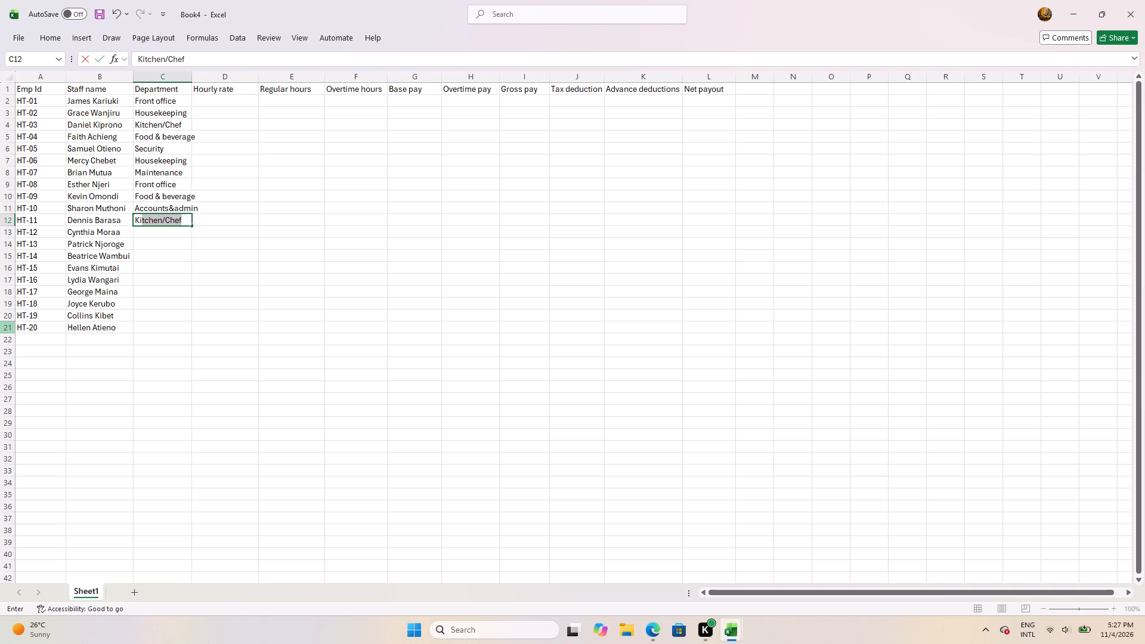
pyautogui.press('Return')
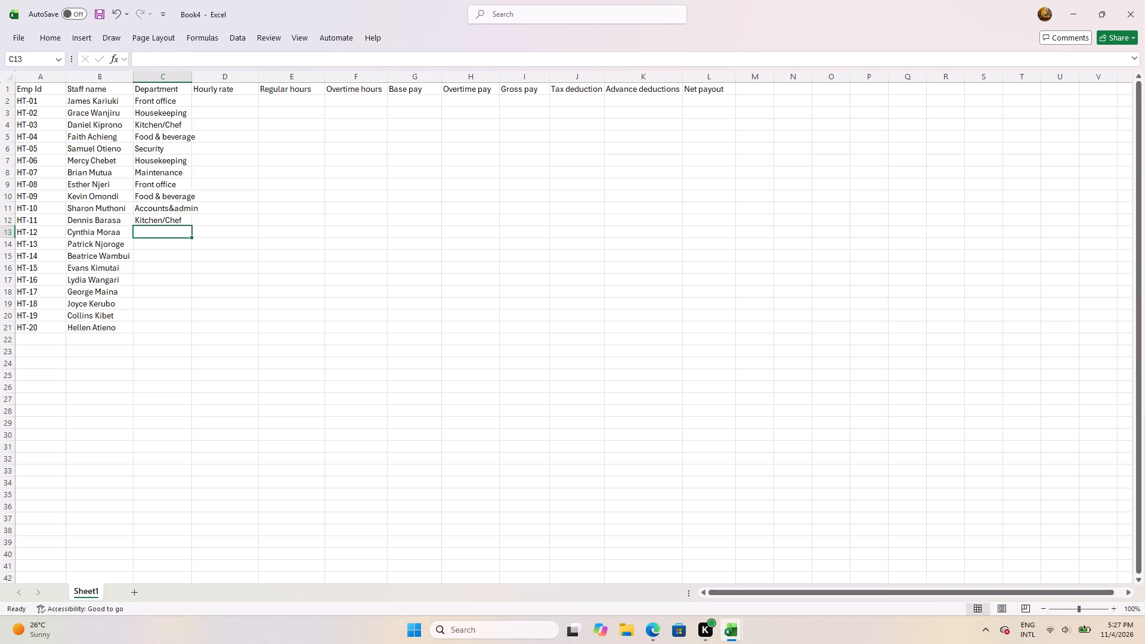
pyautogui.tripleClick(183, 221)
pyautogui.press('BackSpace')
pyautogui.press('BackSpace')
pyautogui.press('BackSpace')
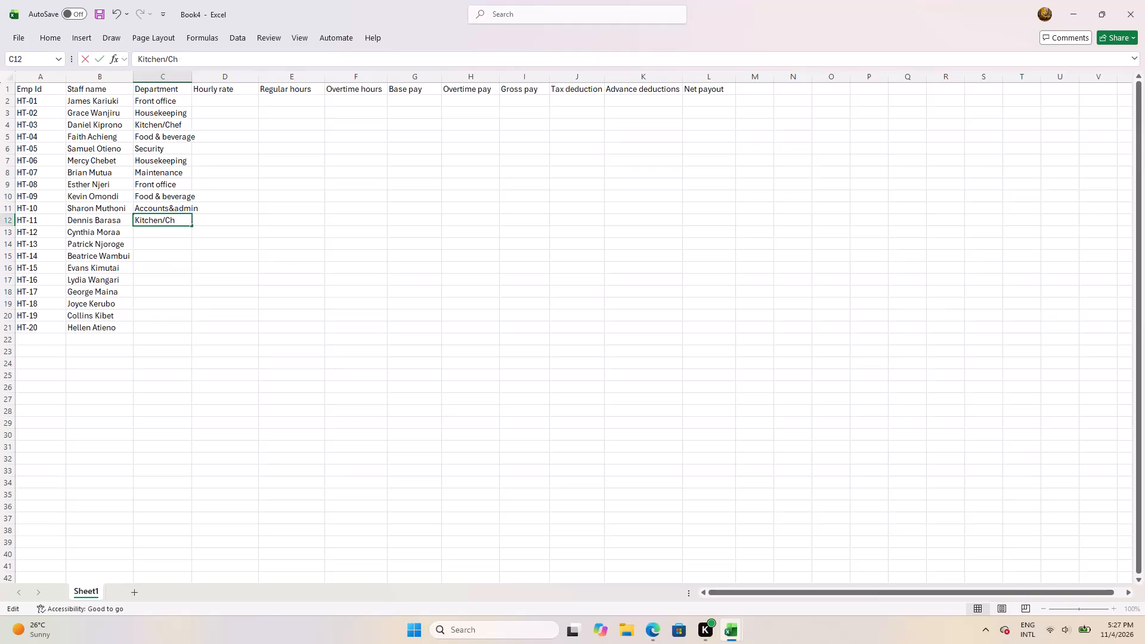
pyautogui.press('BackSpace')
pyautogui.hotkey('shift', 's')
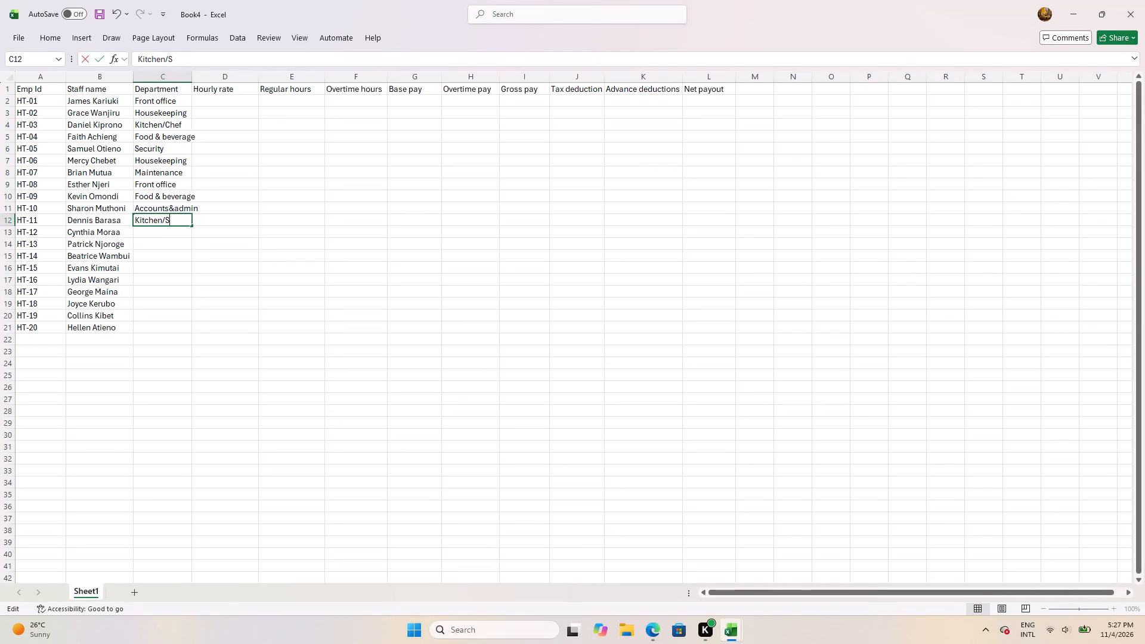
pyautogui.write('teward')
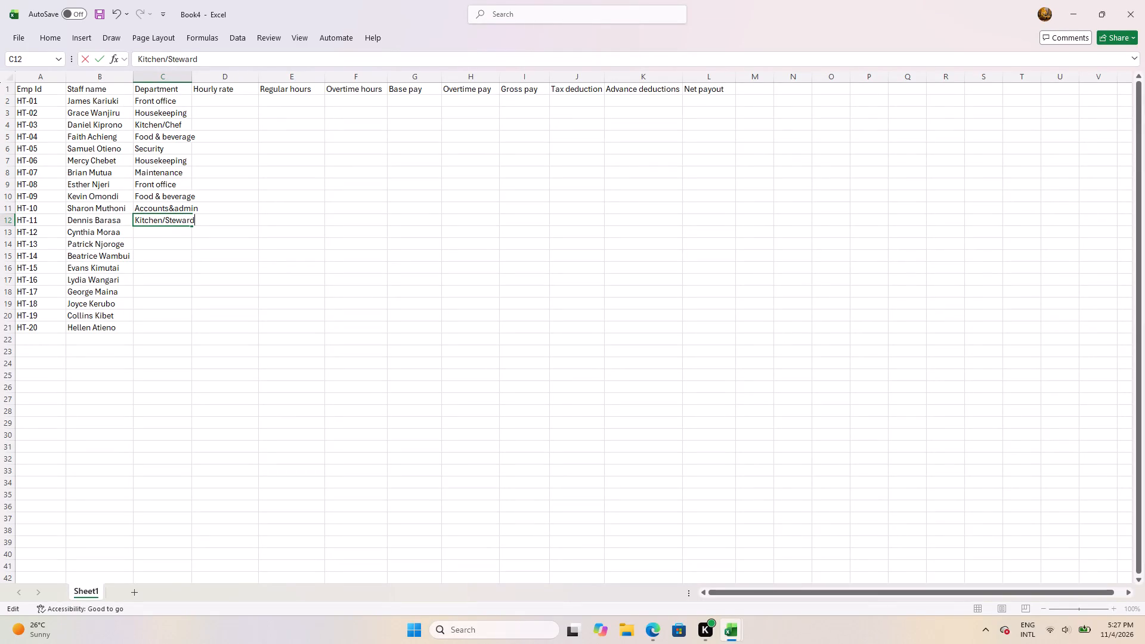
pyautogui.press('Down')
pyautogui.click(190, 235)
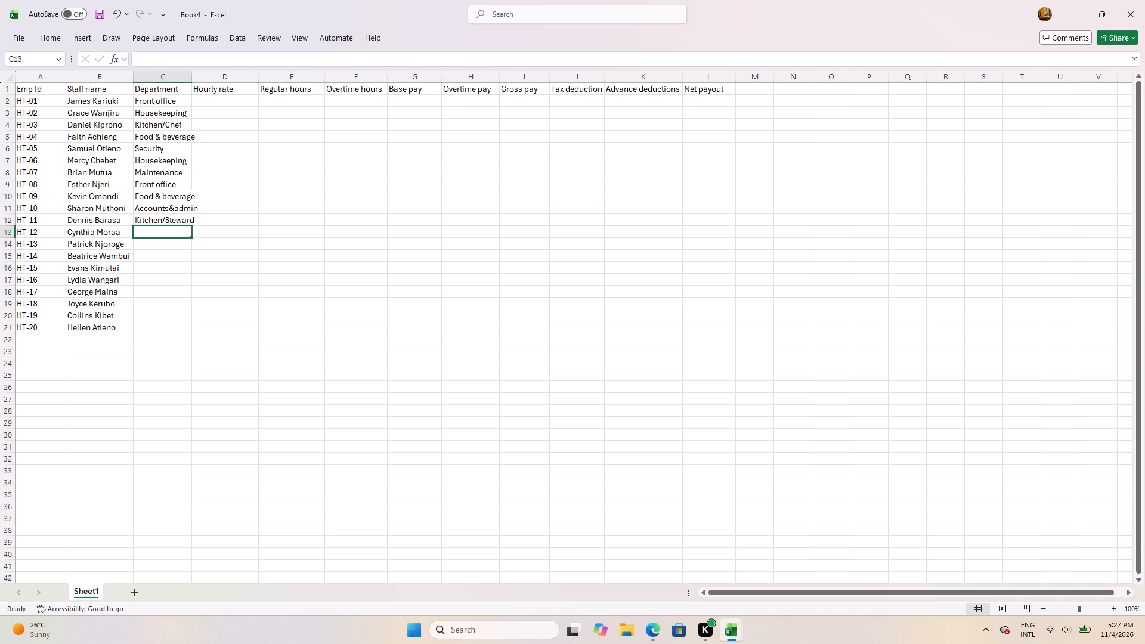
# Enter Housekeeping as the department for employee HT-12 in cell C13 and Security for HT-13 in cell C14.
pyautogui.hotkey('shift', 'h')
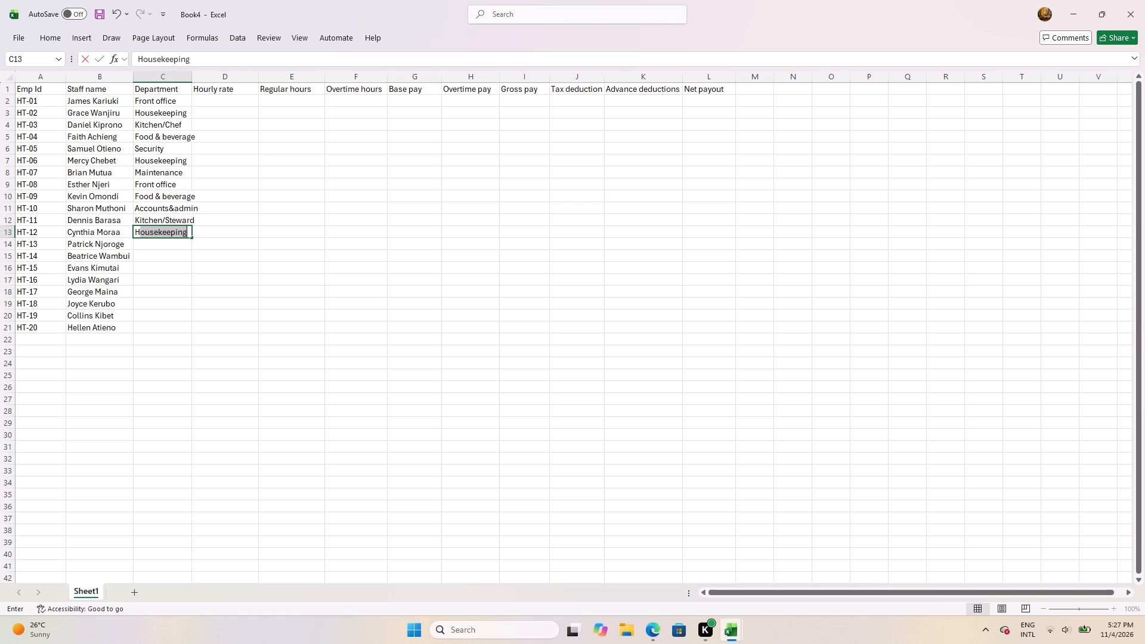
pyautogui.press('Return')
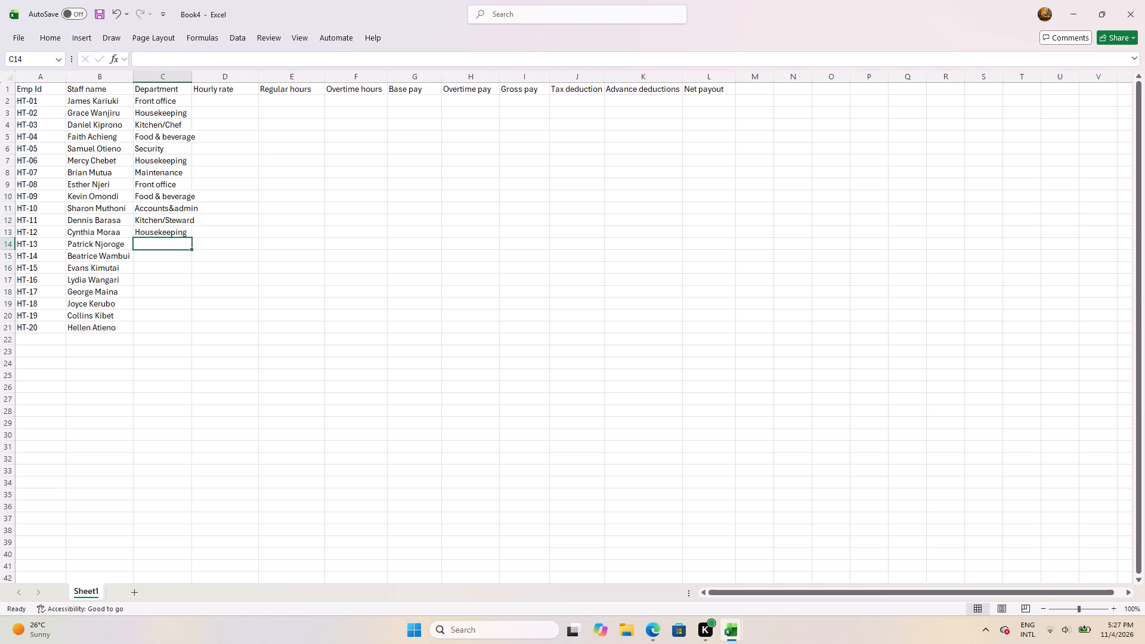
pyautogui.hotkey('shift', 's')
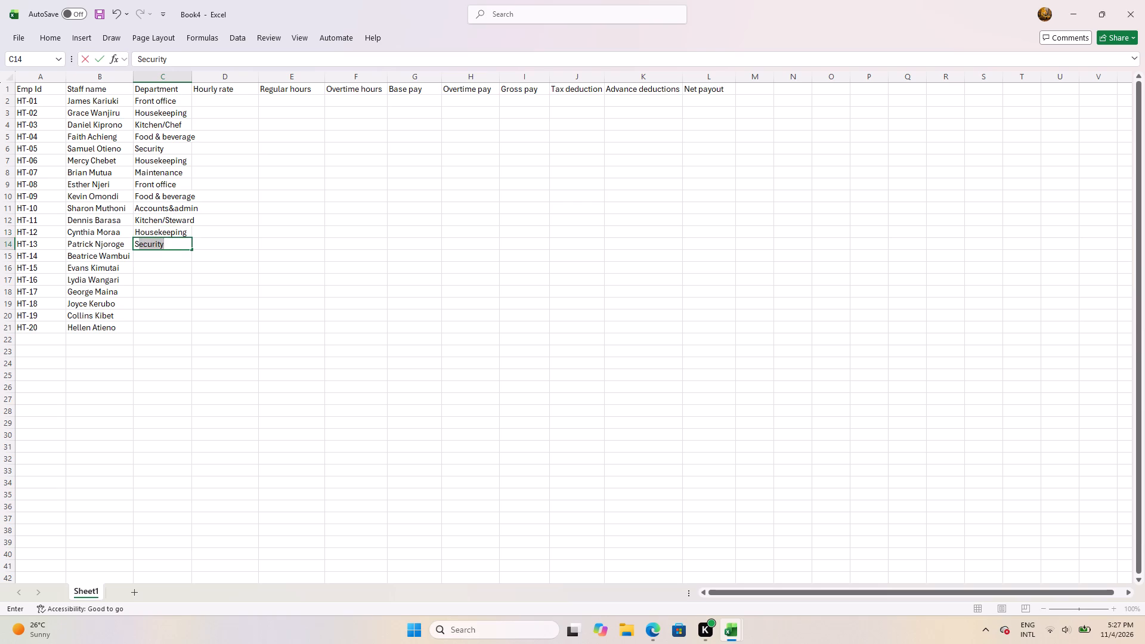
pyautogui.press('Return')
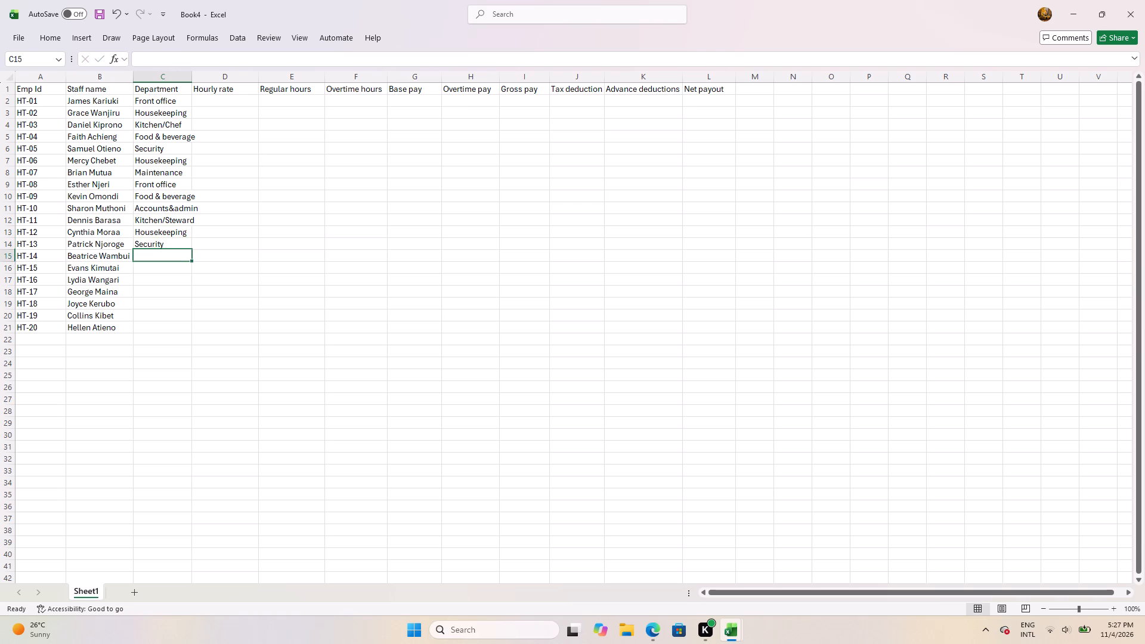
# Enter Food & beverage as the department for employee HT-14 in cell C15.
pyautogui.press('Down')
pyautogui.press('Up')
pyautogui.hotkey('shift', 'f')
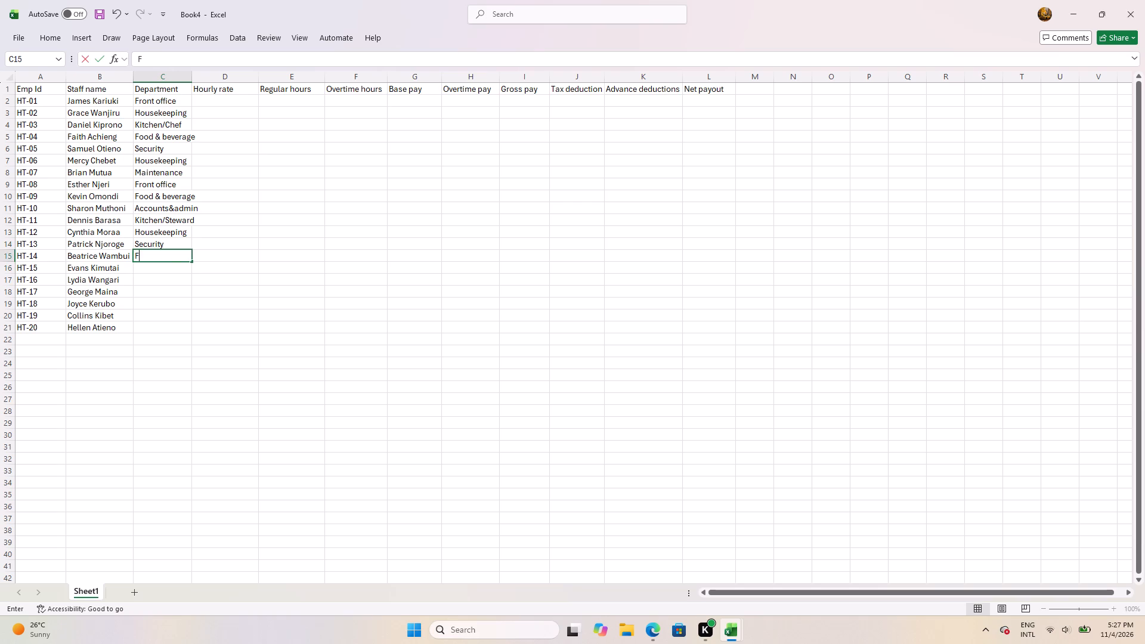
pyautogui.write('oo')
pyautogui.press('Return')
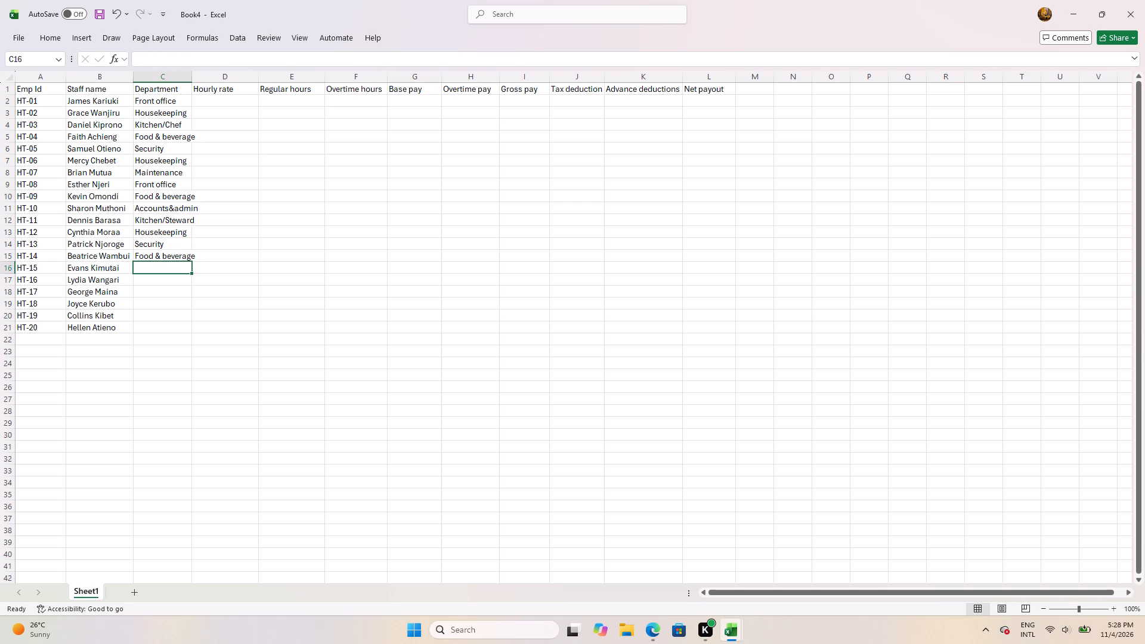
# Enter Maintenance as the department for employee HT-15 in cell C16 and Front office for HT-16 in cell C17.
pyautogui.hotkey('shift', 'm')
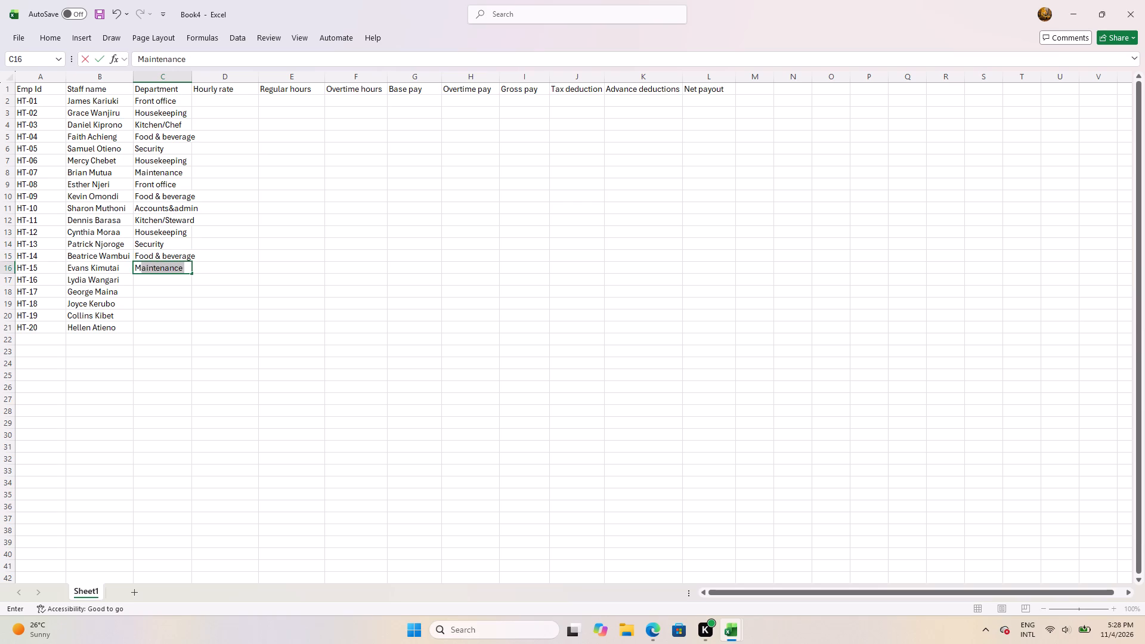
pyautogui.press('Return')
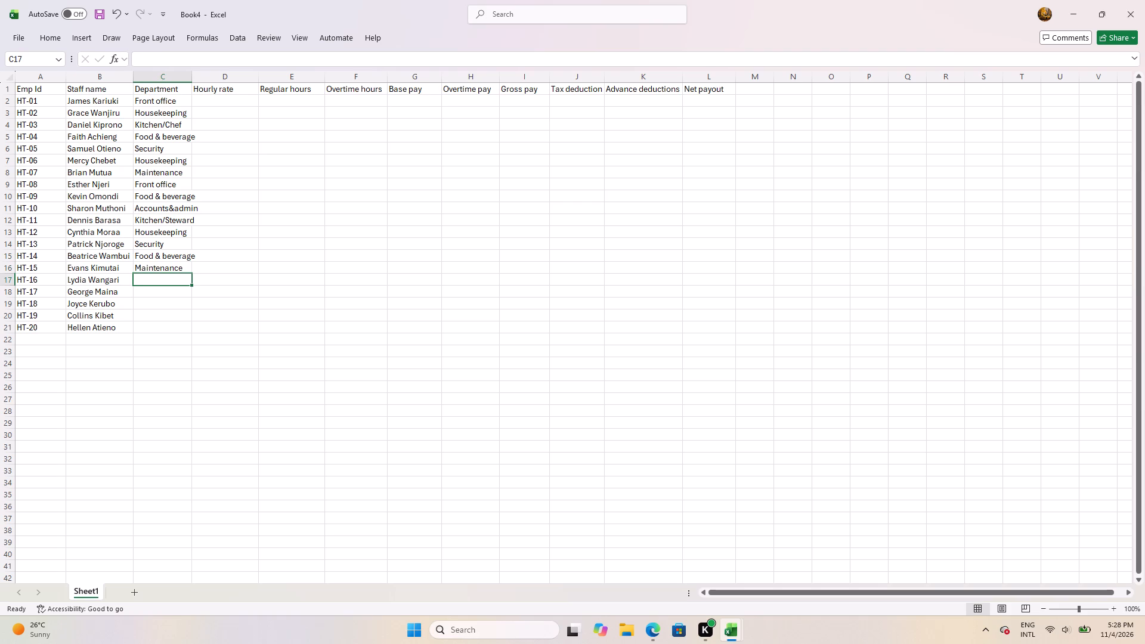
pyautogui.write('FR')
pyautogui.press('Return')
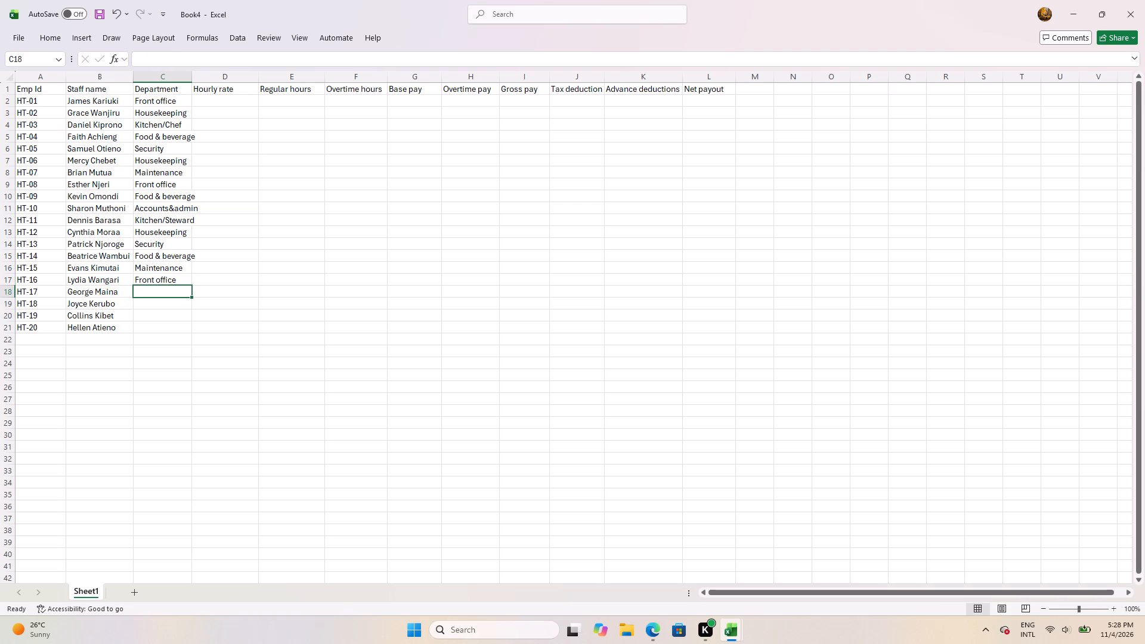
# Enter Kitchen/Cook as the department for employee HT-17 in cell C18.
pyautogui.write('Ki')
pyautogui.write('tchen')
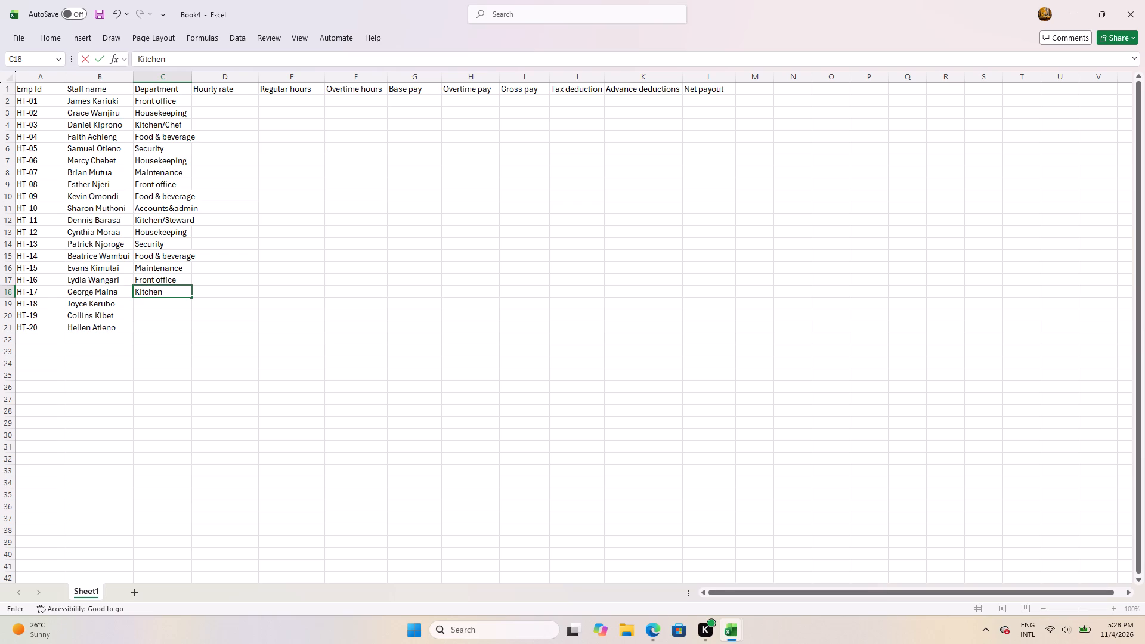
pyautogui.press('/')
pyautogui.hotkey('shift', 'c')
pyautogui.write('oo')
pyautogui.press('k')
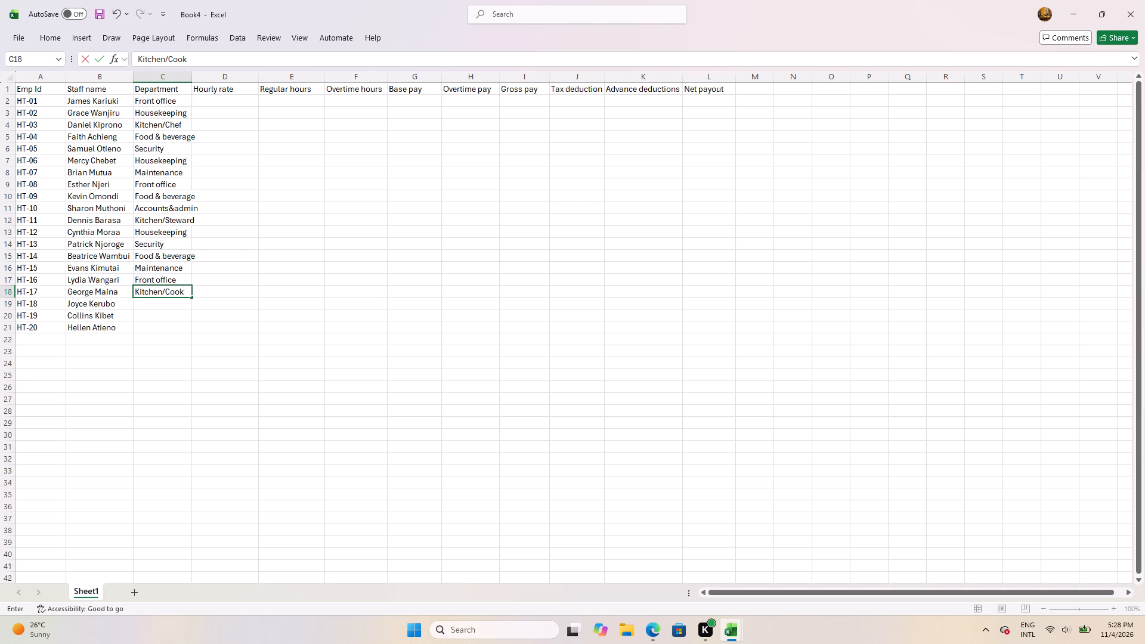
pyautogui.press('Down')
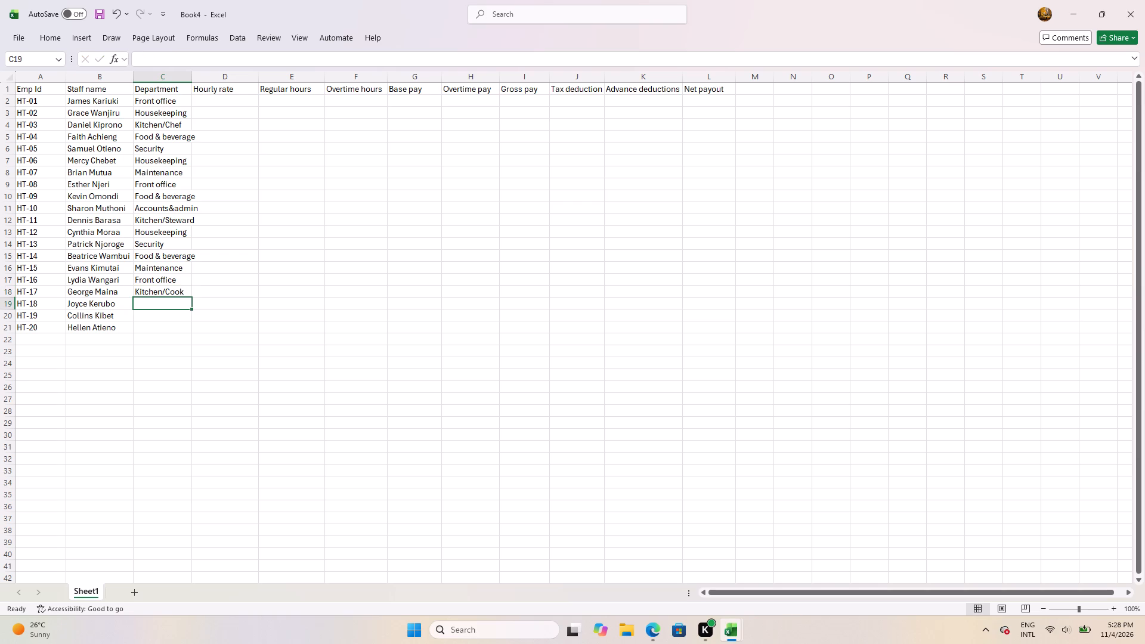
# Enter departments Housekeeping, Security and Food & beverage for employees HT-18 to HT-20 in cells C19 to C21.
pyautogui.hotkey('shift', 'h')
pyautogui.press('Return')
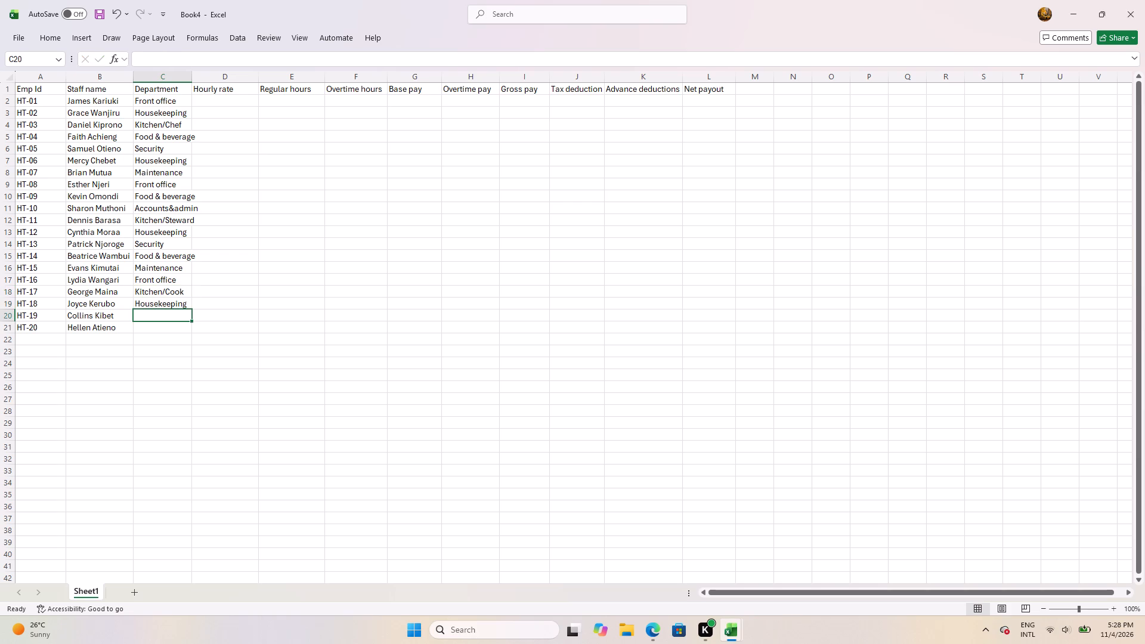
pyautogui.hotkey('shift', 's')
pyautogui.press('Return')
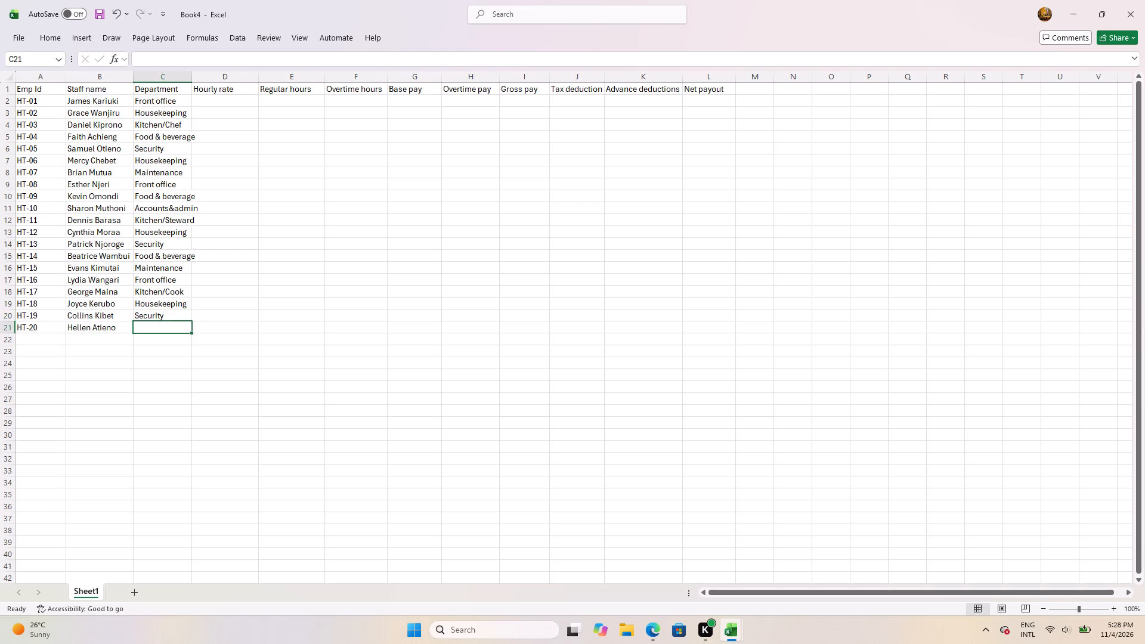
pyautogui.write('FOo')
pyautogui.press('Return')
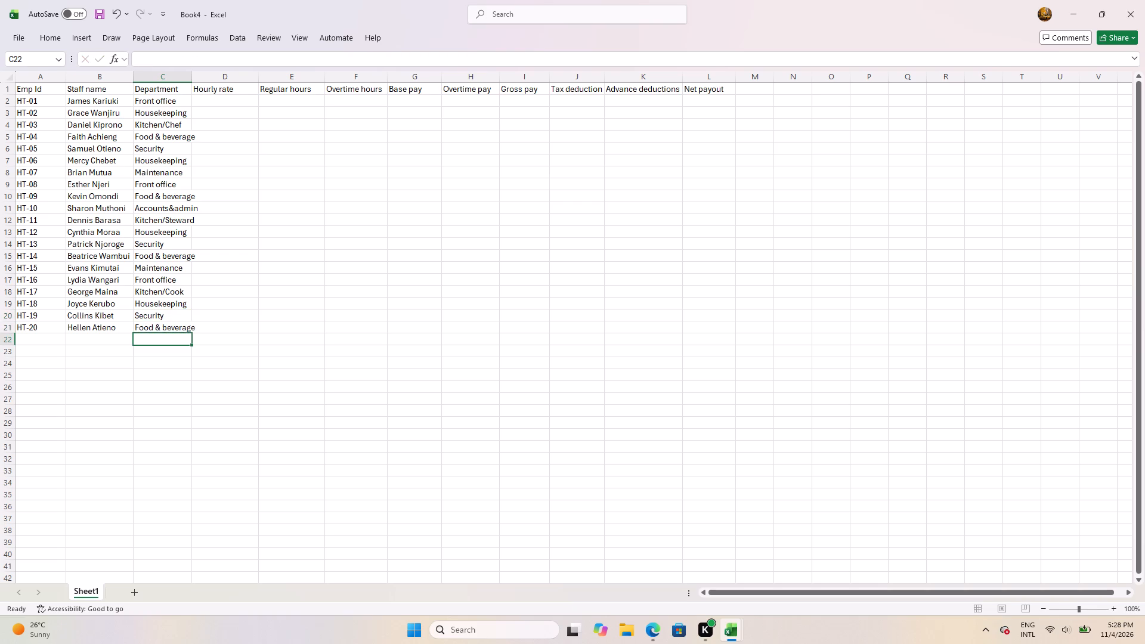
# Widen the Department column slightly so its longest entries fit.
pyautogui.click(228, 99)
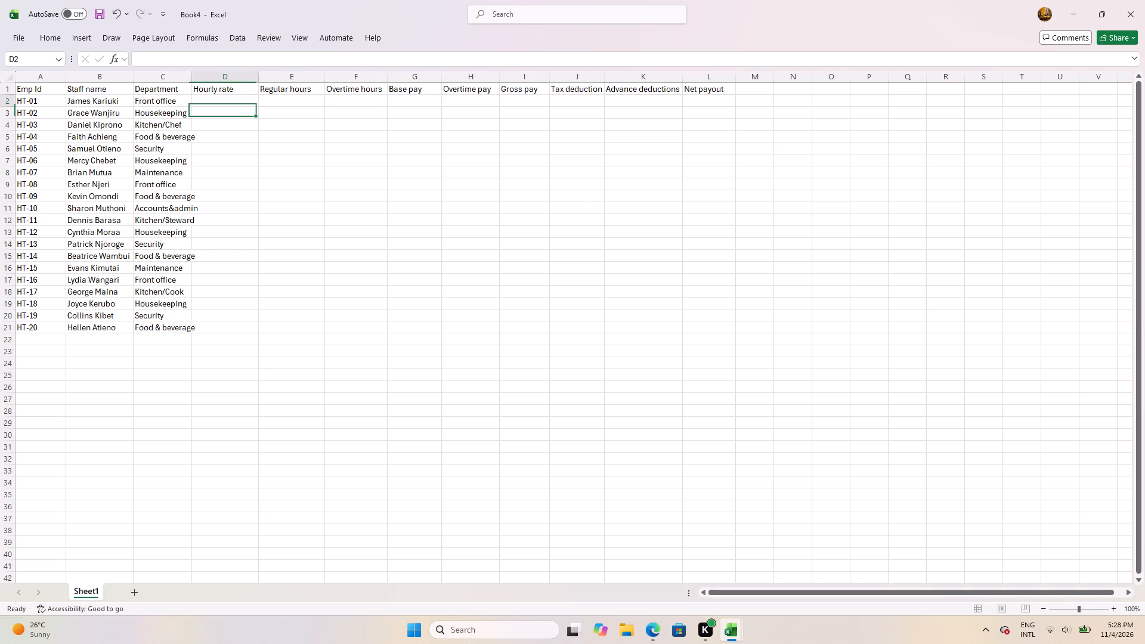
pyautogui.click(188, 80)
pyautogui.moveTo(191, 79); pyautogui.dragTo(199, 80)
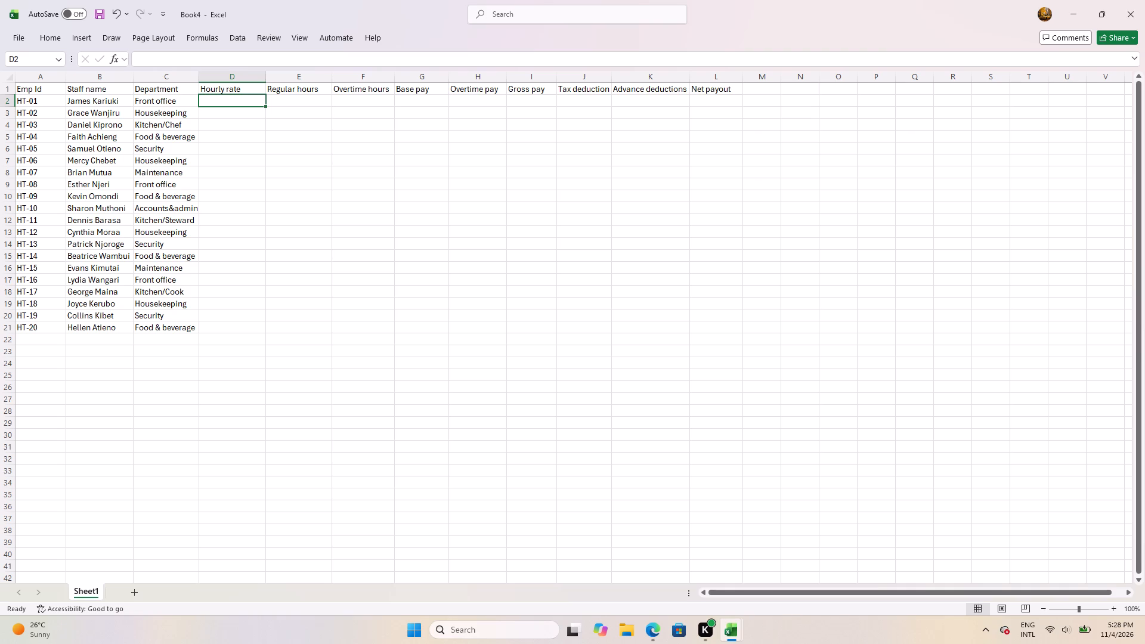
# Enter hourly rates 8.5, 6, 12, 6.5, 7 and 6 for employees HT-01 to HT-06 in cells D2 to D7.
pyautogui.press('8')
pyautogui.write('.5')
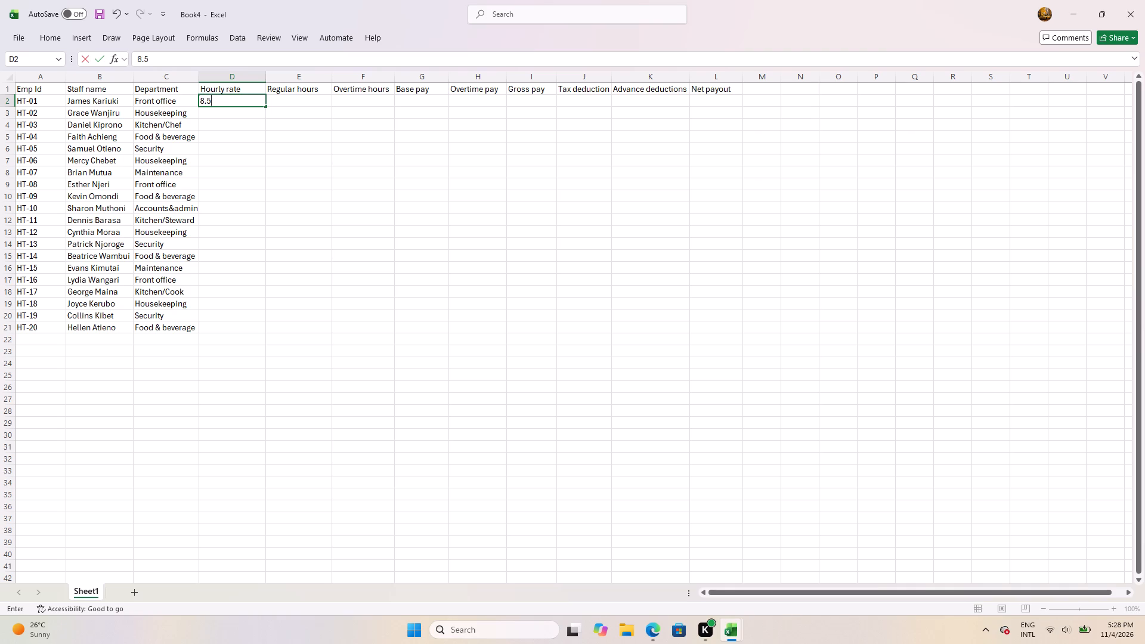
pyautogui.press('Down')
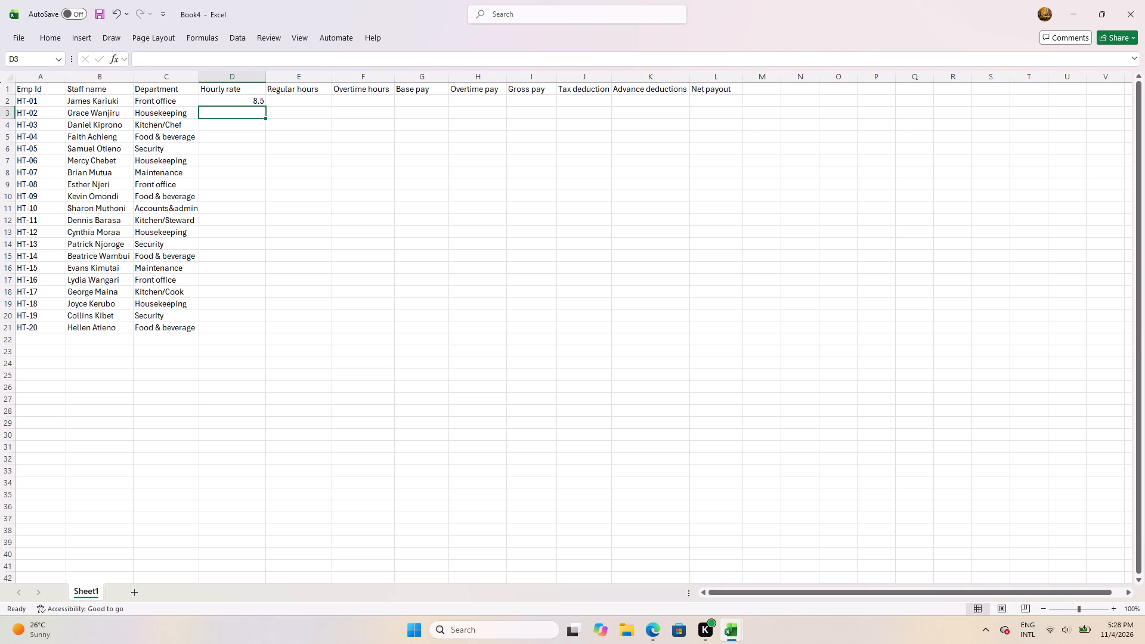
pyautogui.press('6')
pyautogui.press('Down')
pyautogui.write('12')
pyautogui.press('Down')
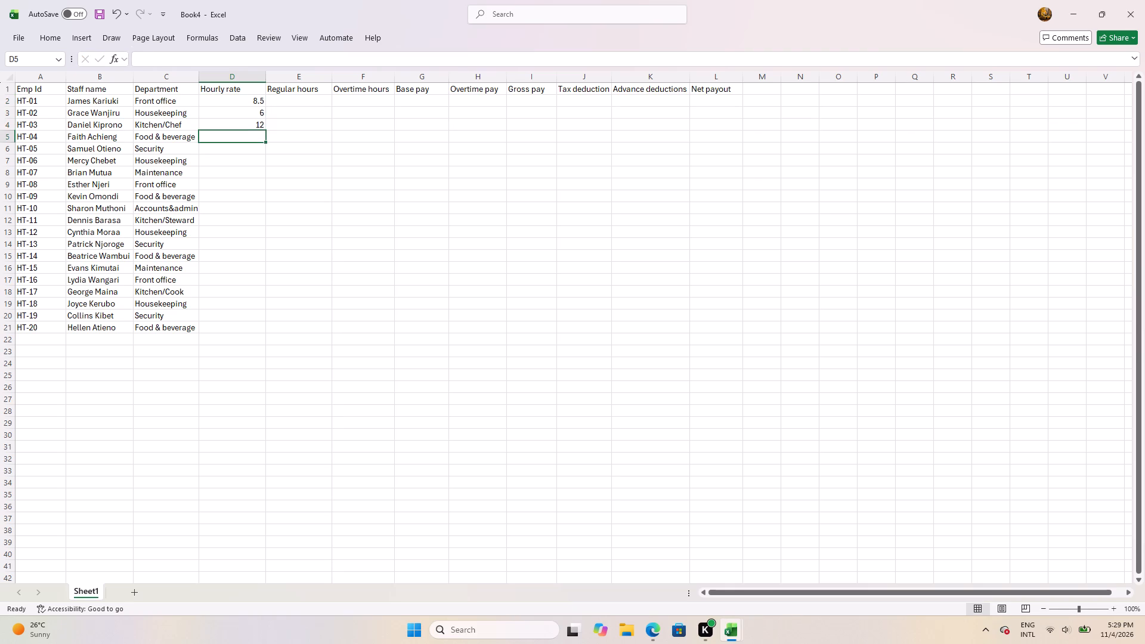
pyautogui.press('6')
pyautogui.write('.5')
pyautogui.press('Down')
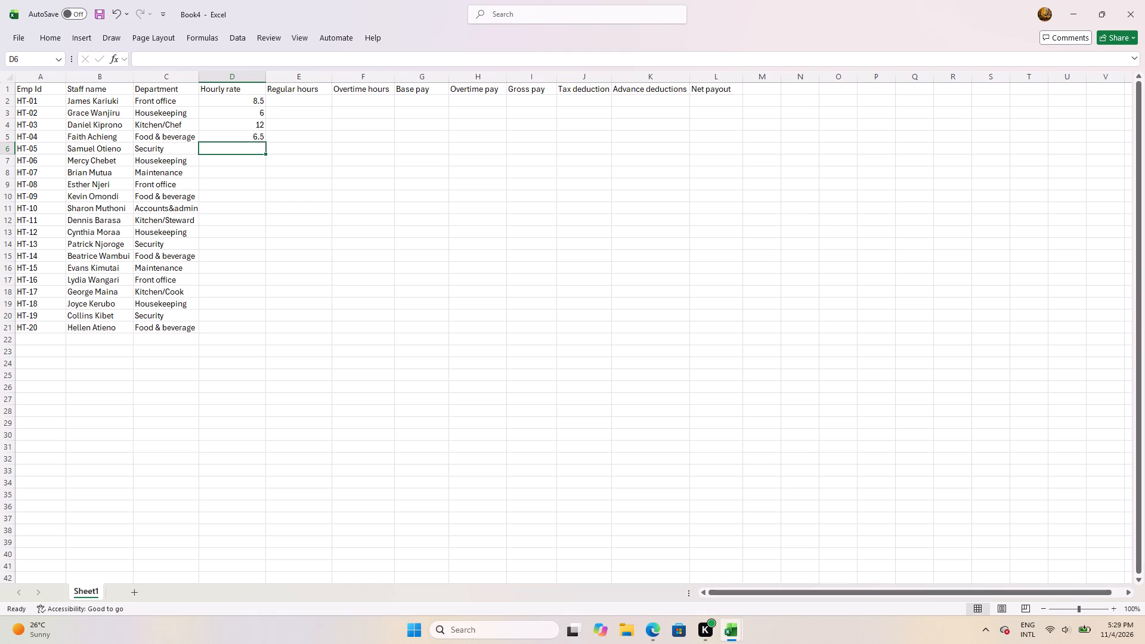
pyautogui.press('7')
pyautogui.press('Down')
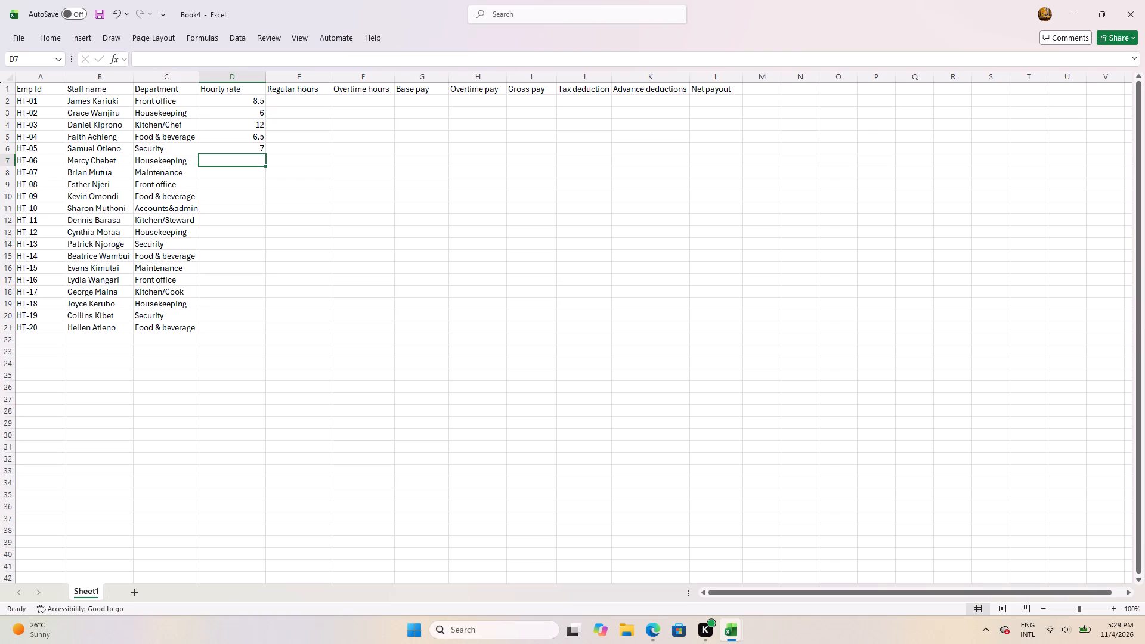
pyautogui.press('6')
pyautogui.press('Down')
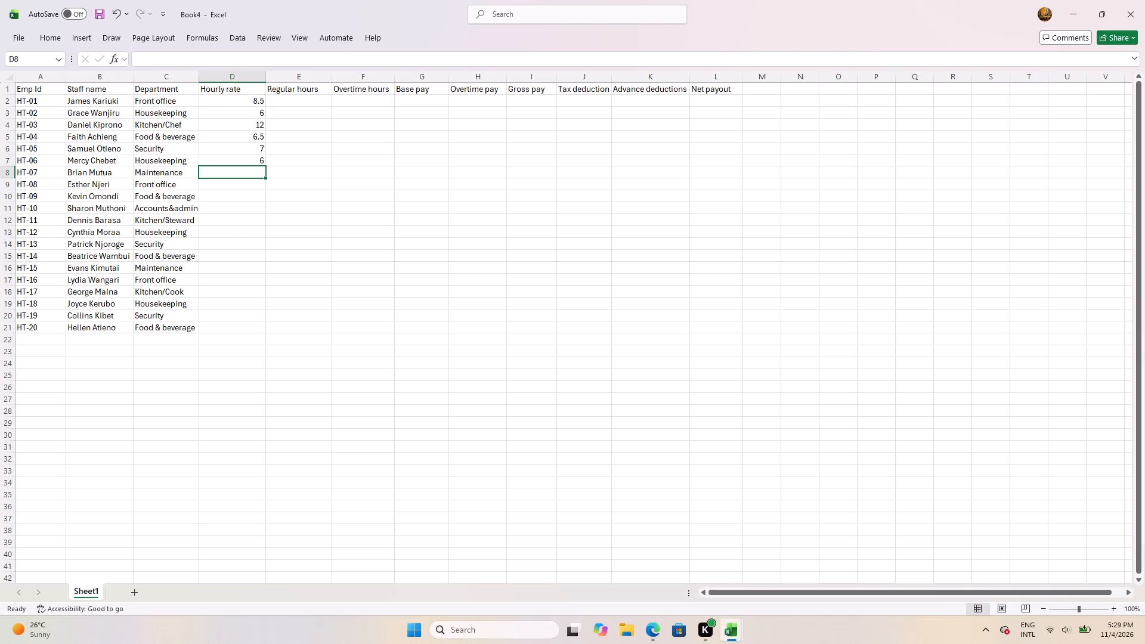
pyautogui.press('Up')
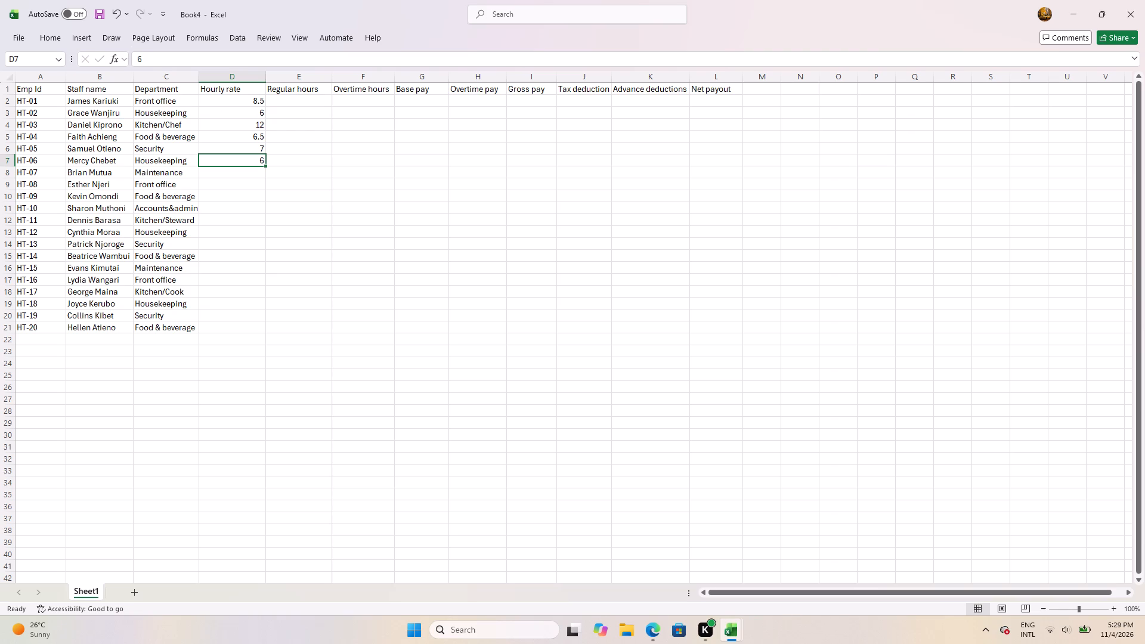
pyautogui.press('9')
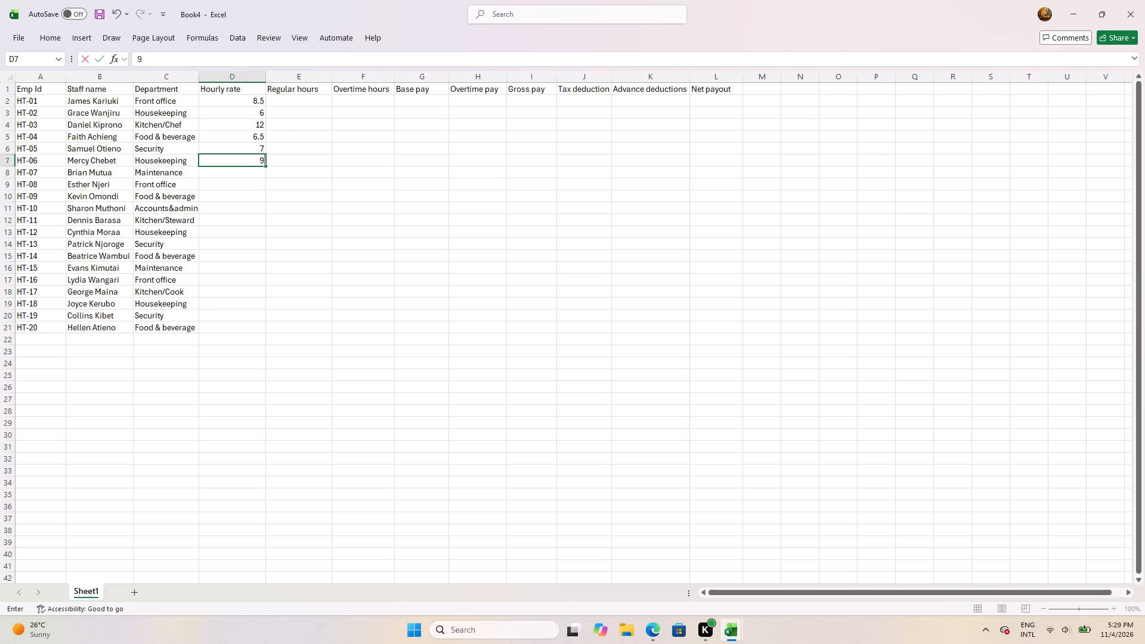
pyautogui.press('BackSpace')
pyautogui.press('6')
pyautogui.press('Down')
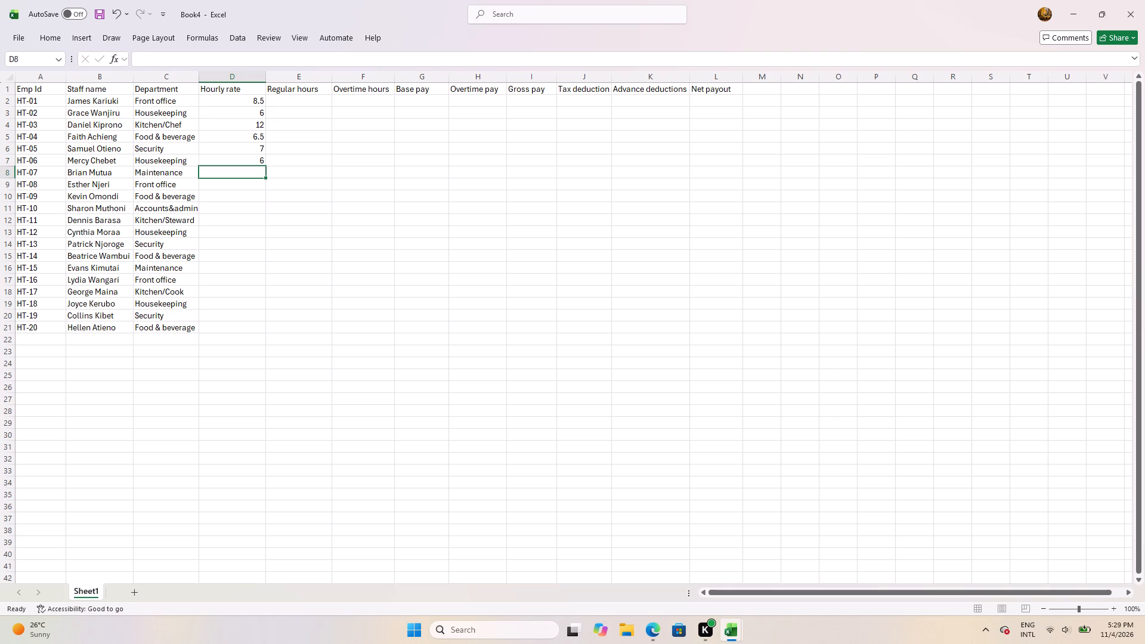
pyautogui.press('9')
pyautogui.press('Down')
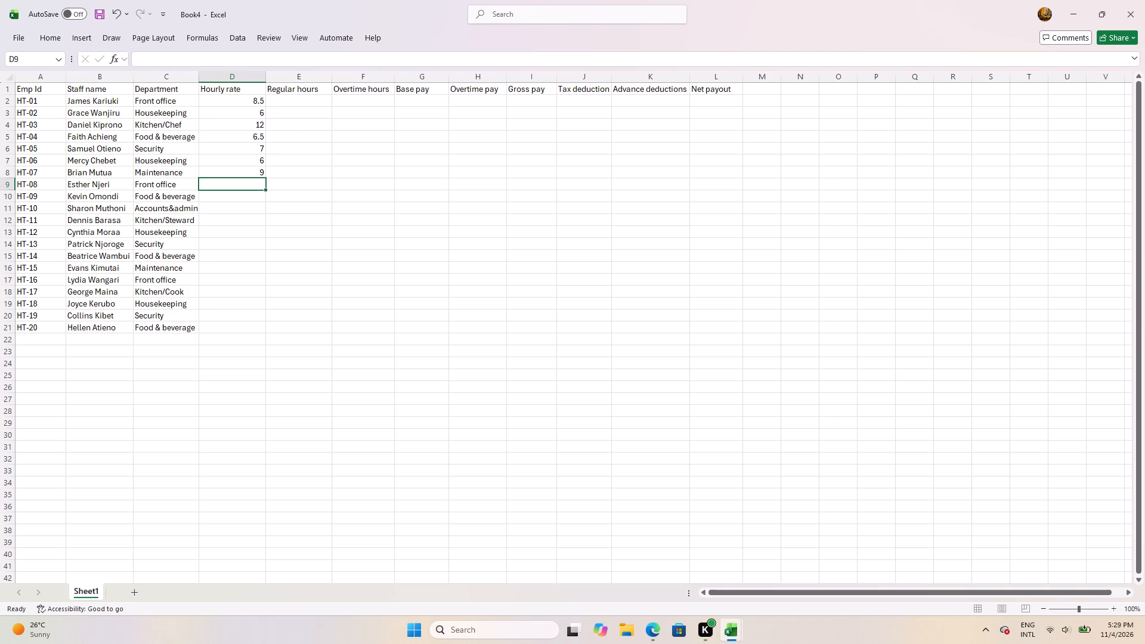
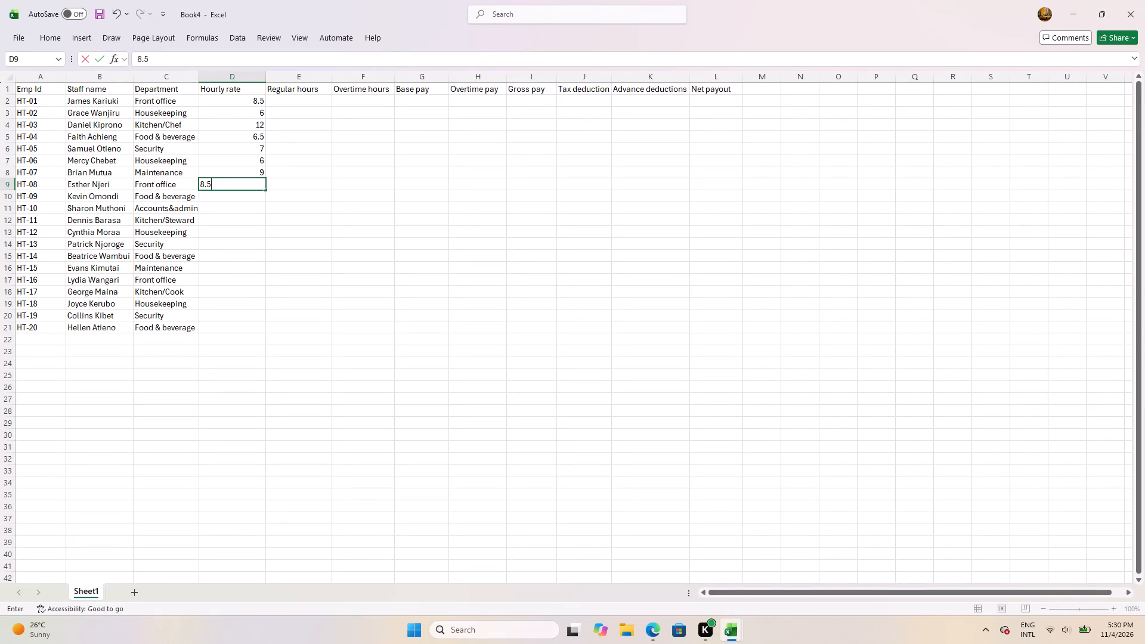
# Enter hourly rates 8.5, 6.5, 14, 5.5, 6, 7 and 6.5 for employees HT-08 to HT-14 in cells D9 to D15.
pyautogui.press('Down')
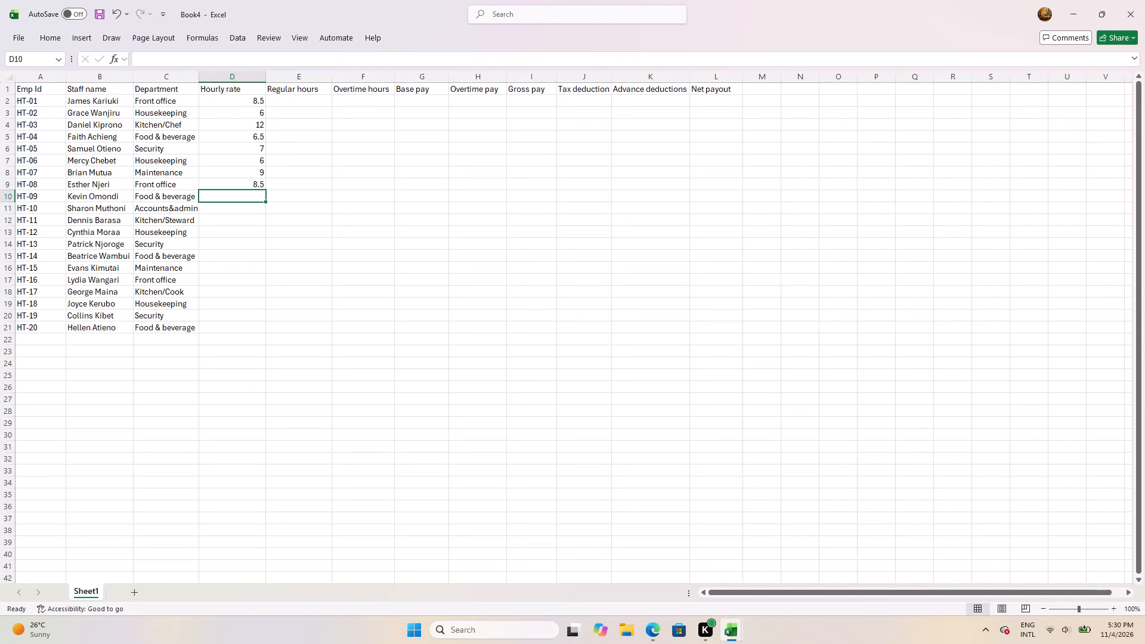
pyautogui.press('6')
pyautogui.write('.5')
pyautogui.press('Down')
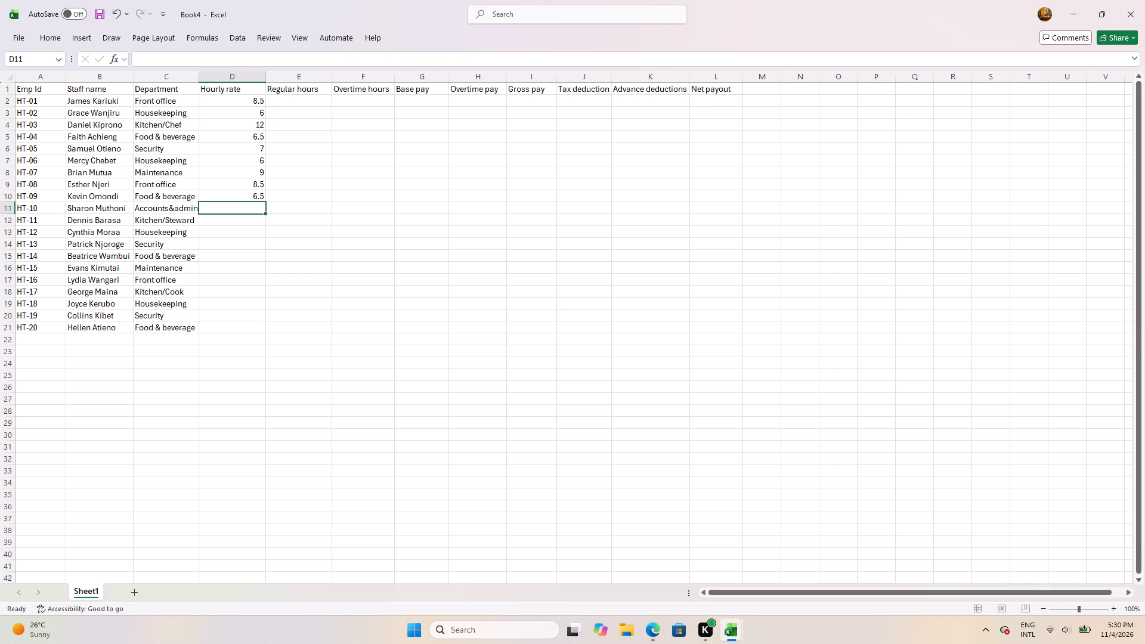
pyautogui.write('14')
pyautogui.press('Down')
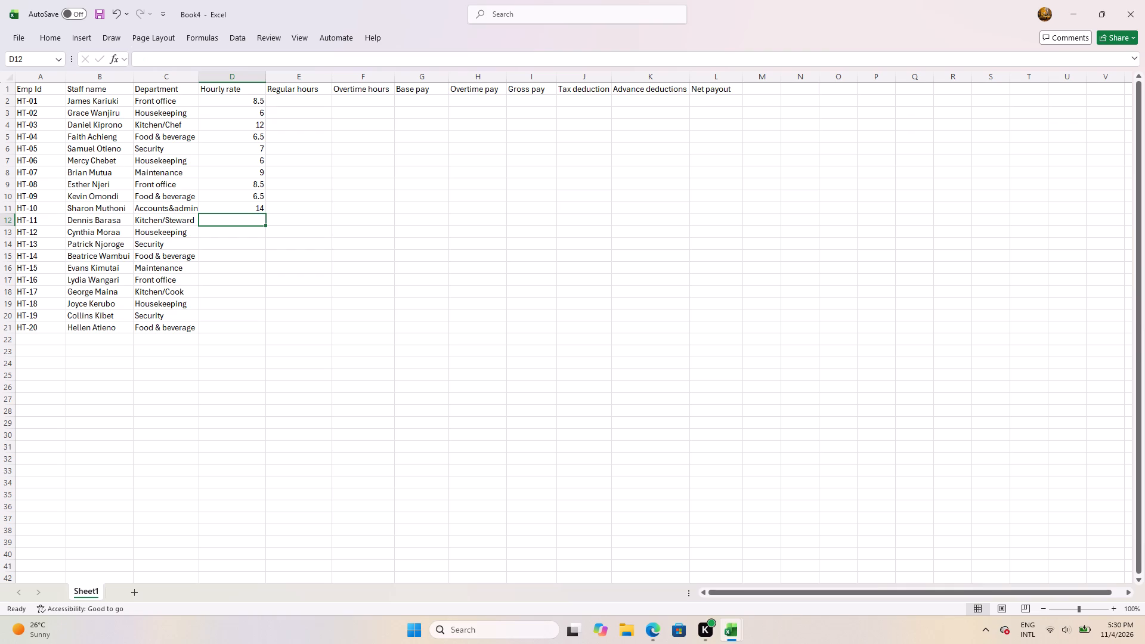
pyautogui.write('5.5')
pyautogui.press('Down')
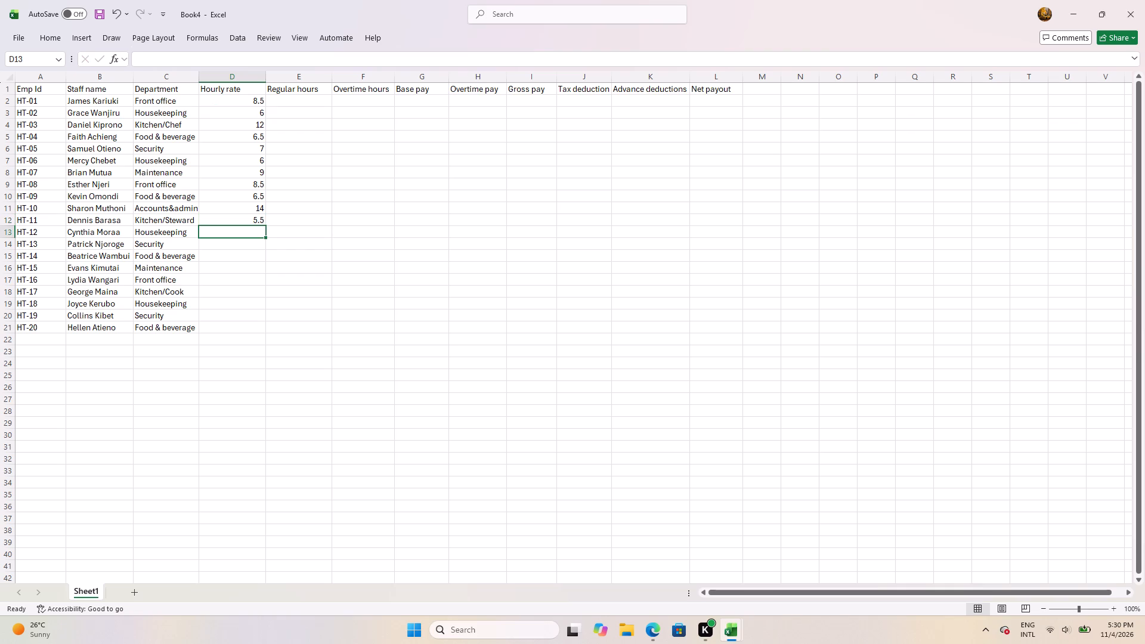
pyautogui.press('6')
pyautogui.press('Down')
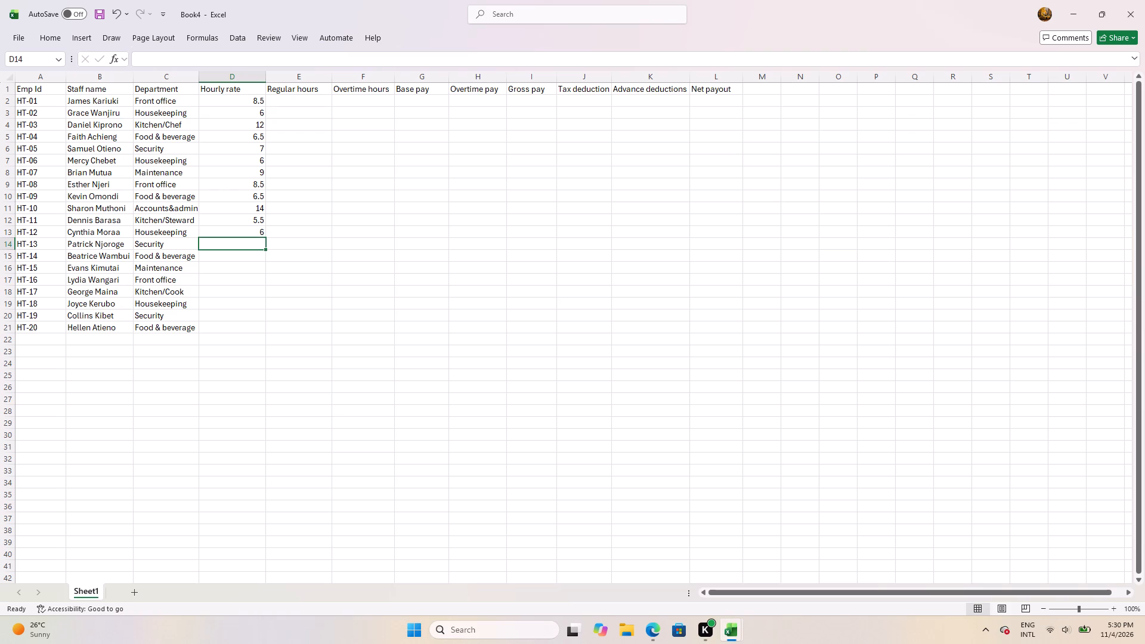
pyautogui.press('7')
pyautogui.press('Down')
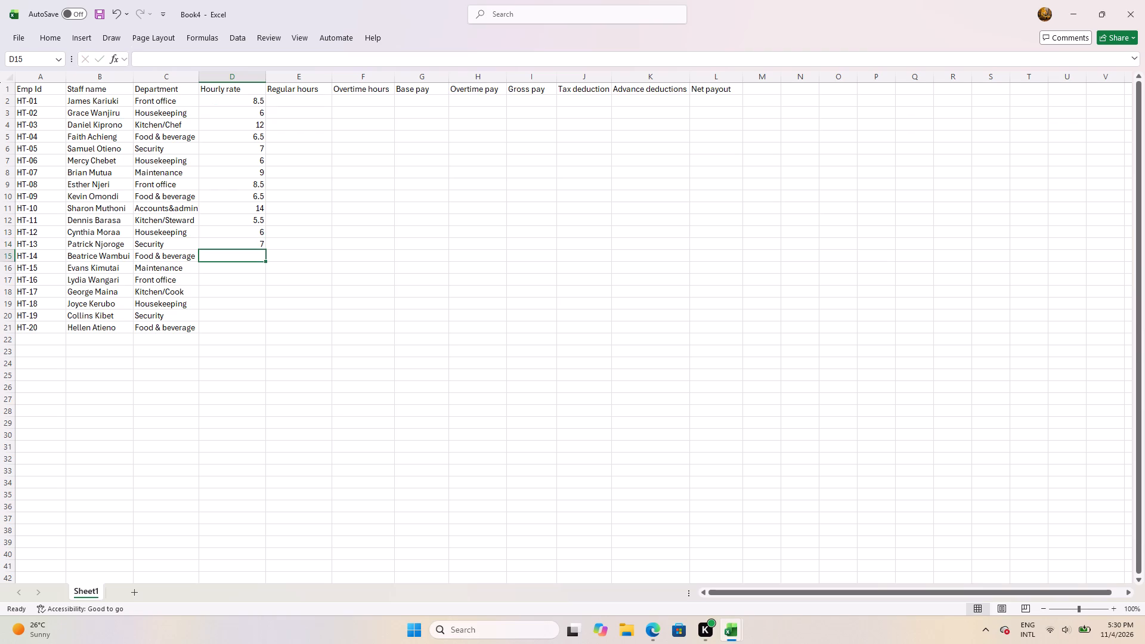
pyautogui.write('6.')
pyautogui.press('5')
pyautogui.press('Down')
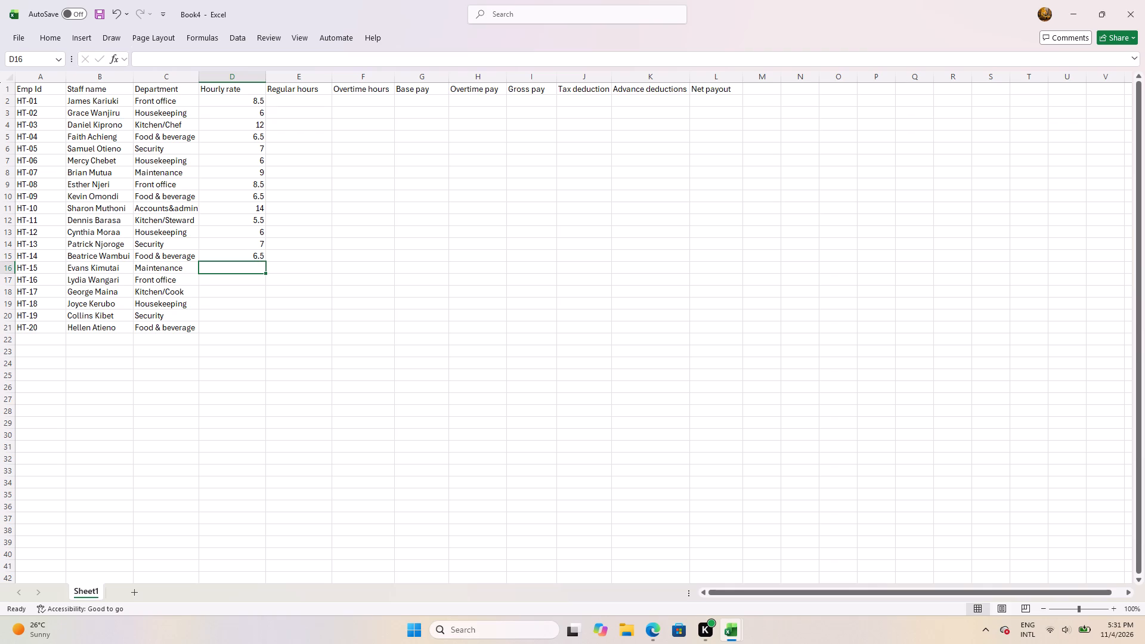
# Enter hourly rates 9, 8.5, 10, 6, 7 and 6.5 for employees HT-15 to HT-20 in cells D16 to D21.
pyautogui.press('9')
pyautogui.press('Down')
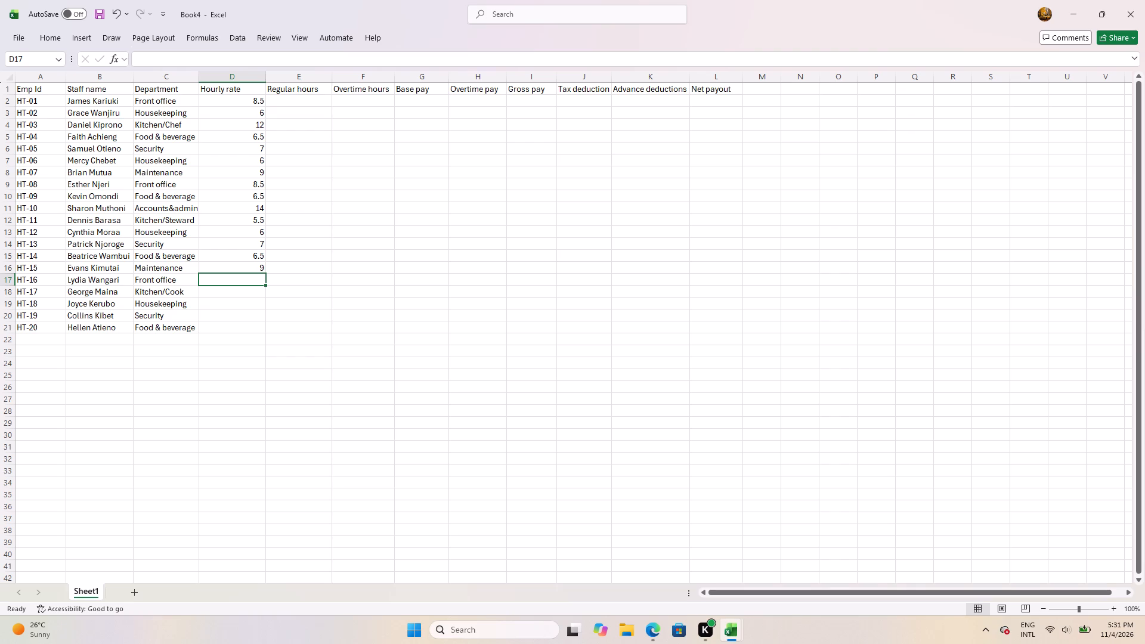
pyautogui.press('8')
pyautogui.write('.5')
pyautogui.press('Down')
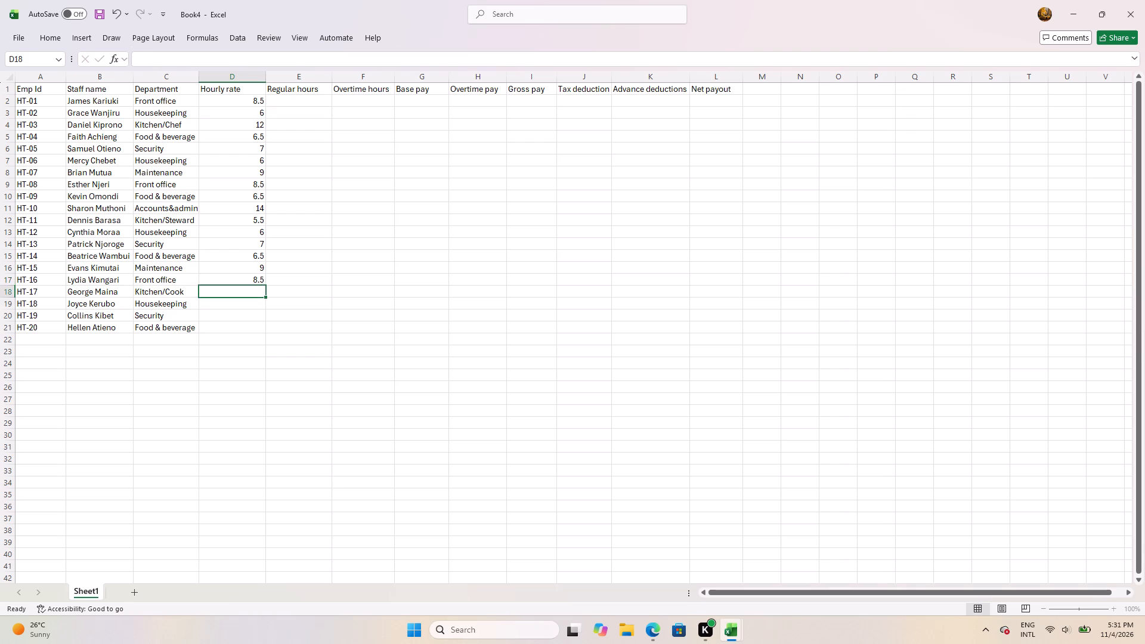
pyautogui.press('1')
pyautogui.press('0')
pyautogui.press('Down')
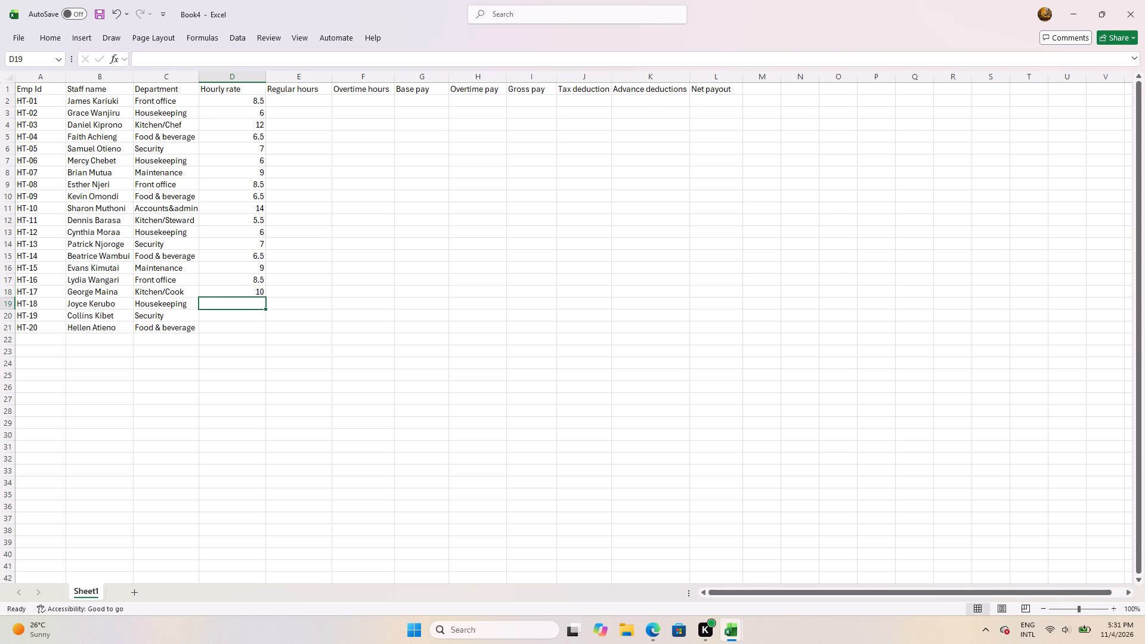
pyautogui.press('6')
pyautogui.press('Down')
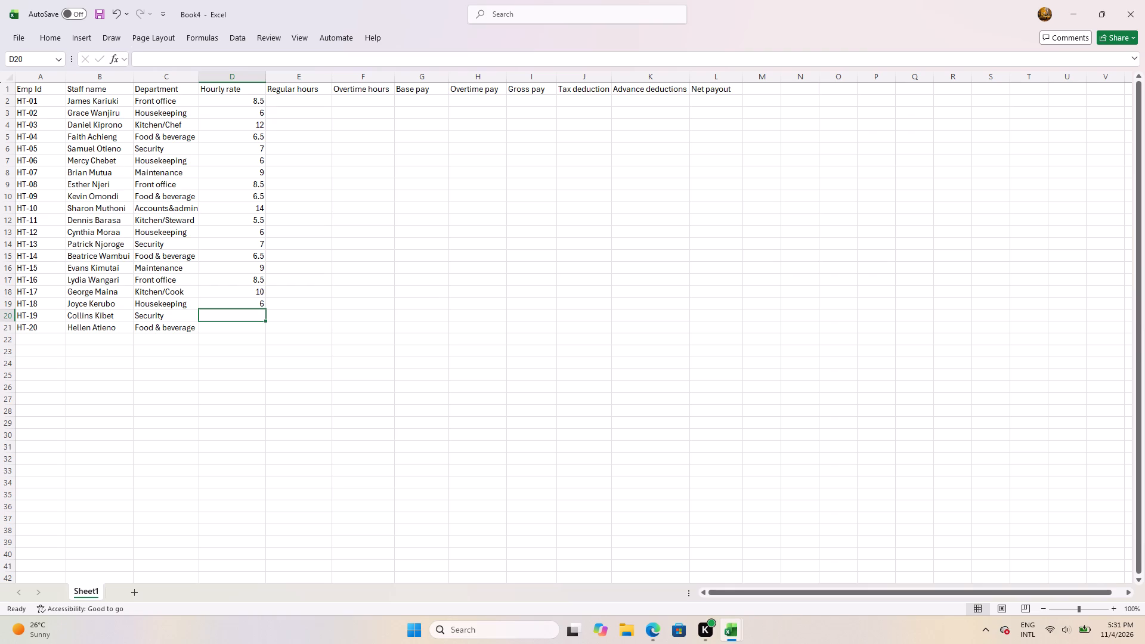
pyautogui.press('7')
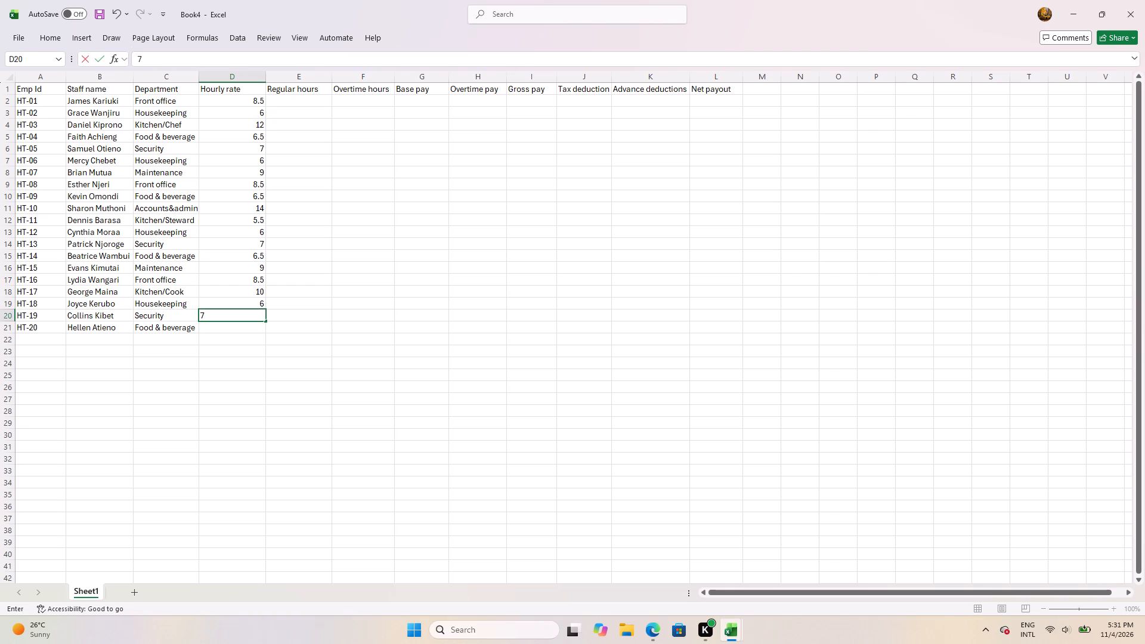
pyautogui.press('Down')
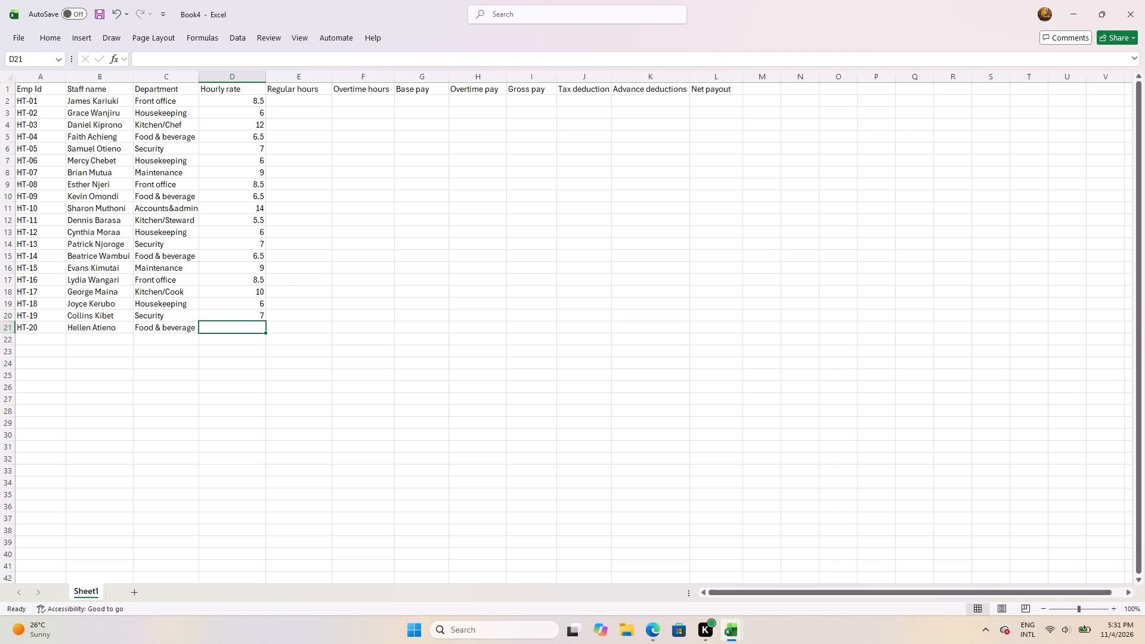
pyautogui.press('6')
pyautogui.write('.5')
pyautogui.press('Right')
# Enter regular hours 160, 168, 160, 152 and 176 for employees HT-01 to HT-05 in cells E2 to E6.
pyautogui.press('Up')
pyautogui.press('Up')
pyautogui.press('Up')
pyautogui.press('Up')
pyautogui.press('Up')
pyautogui.press('Up')
pyautogui.press('Up')
pyautogui.press('Up')
pyautogui.press('Up')
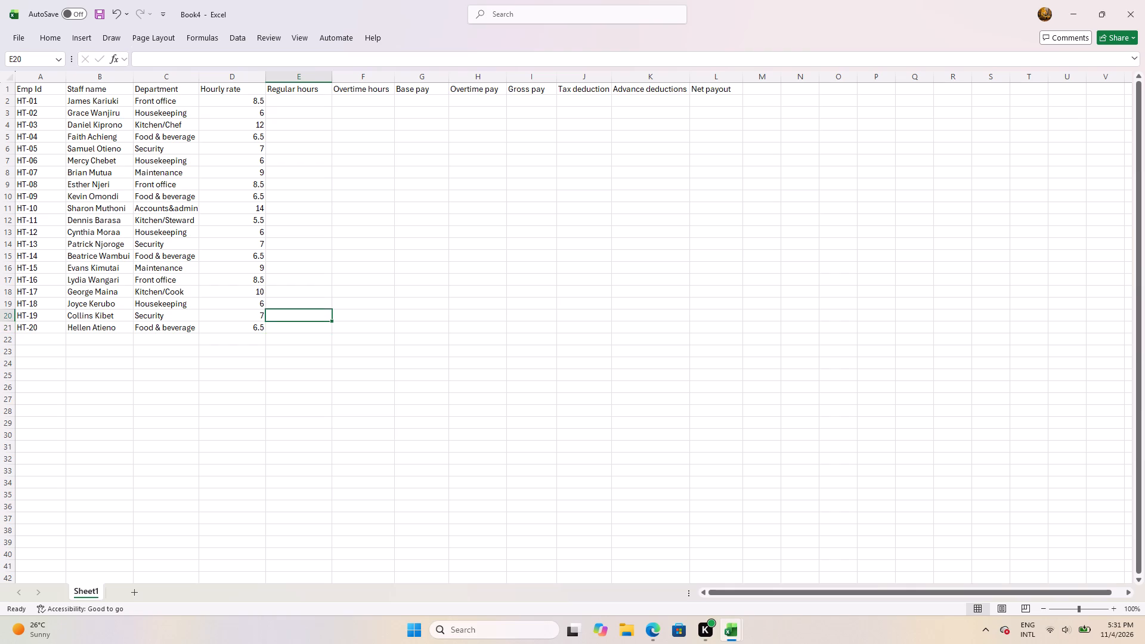
pyautogui.press('Up')
pyautogui.press('Up')
pyautogui.press('Up')
pyautogui.press('Up')
pyautogui.press('Up')
pyautogui.press('Up')
pyautogui.press('Up')
pyautogui.press('Up')
pyautogui.press('Up')
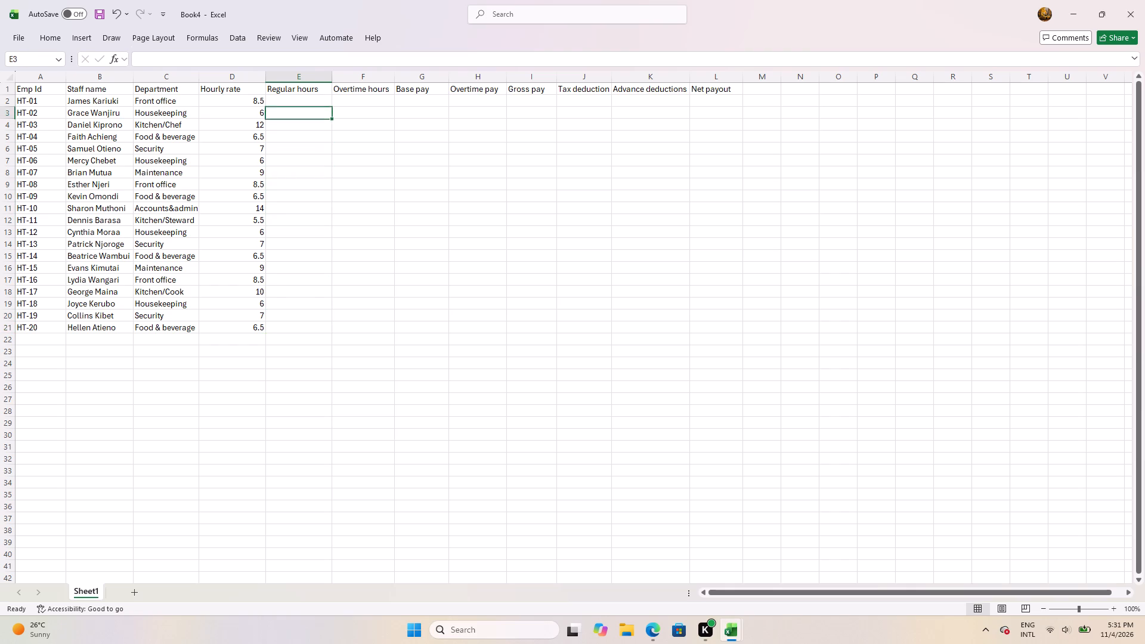
pyautogui.press('Up')
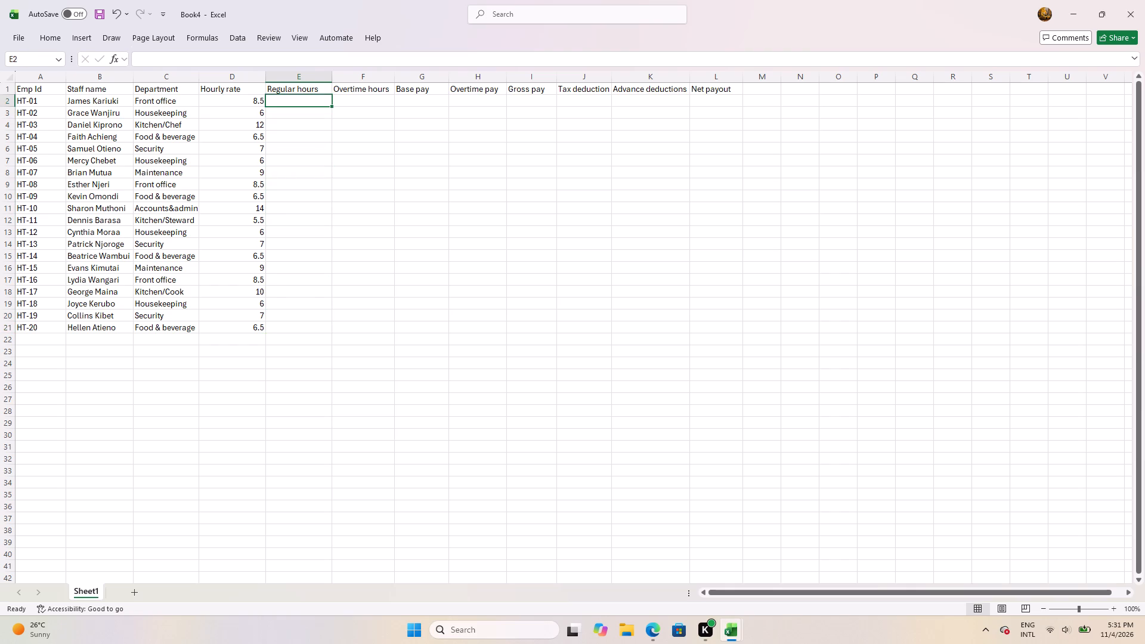
pyautogui.write('160')
pyautogui.press('Down')
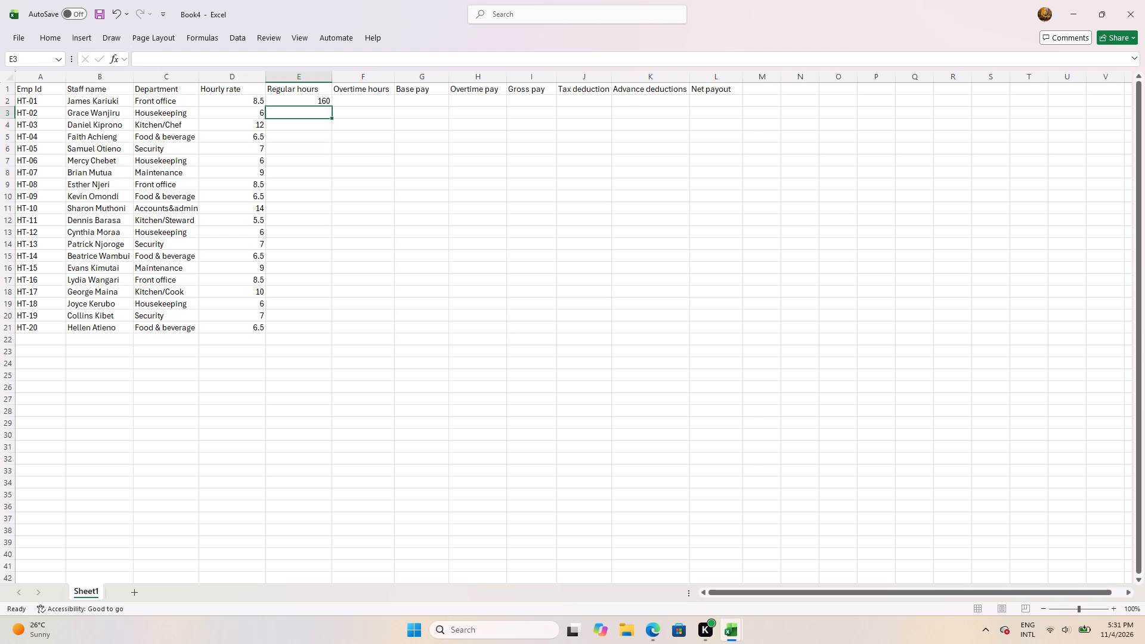
pyautogui.write('168')
pyautogui.press('Down')
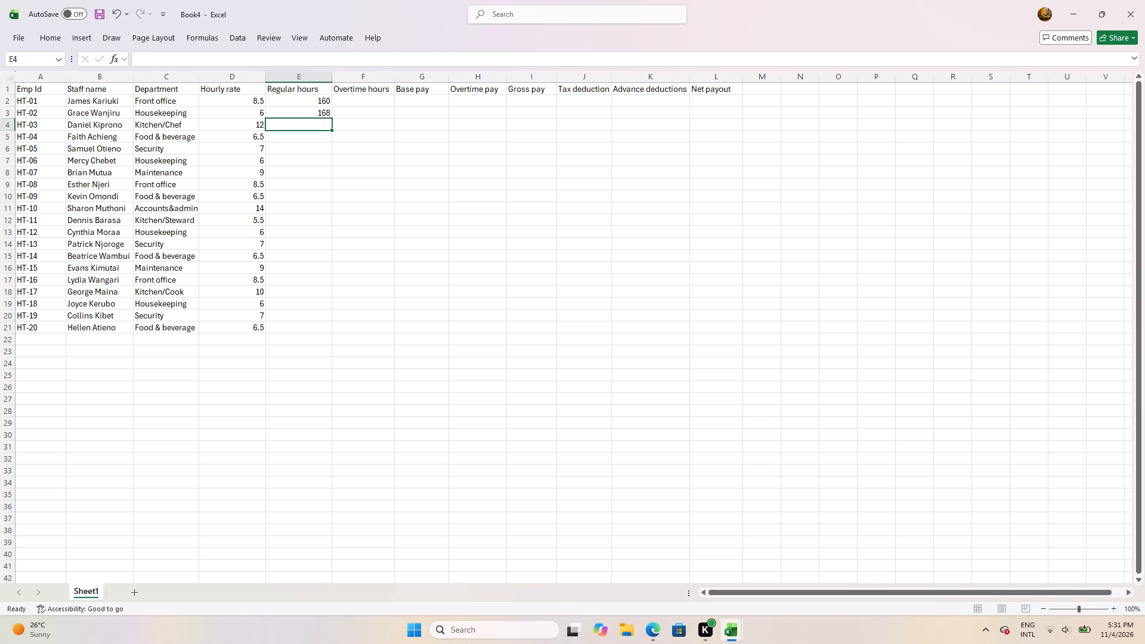
pyautogui.press('1')
pyautogui.press('6')
pyautogui.press('0')
pyautogui.press('Down')
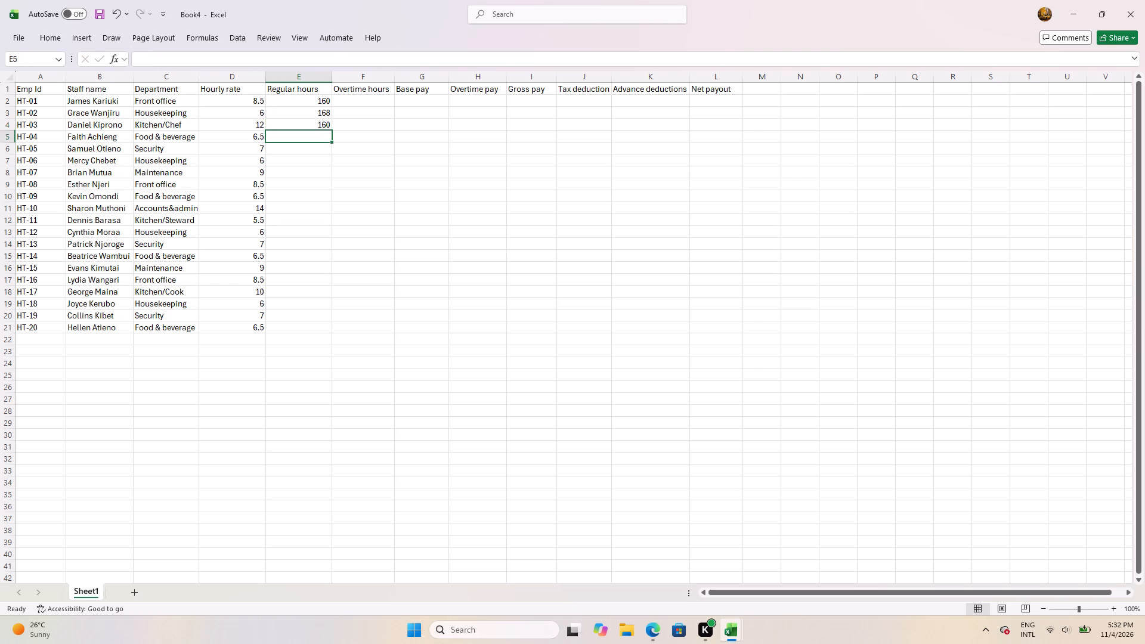
pyautogui.write('152')
pyautogui.press('Down')
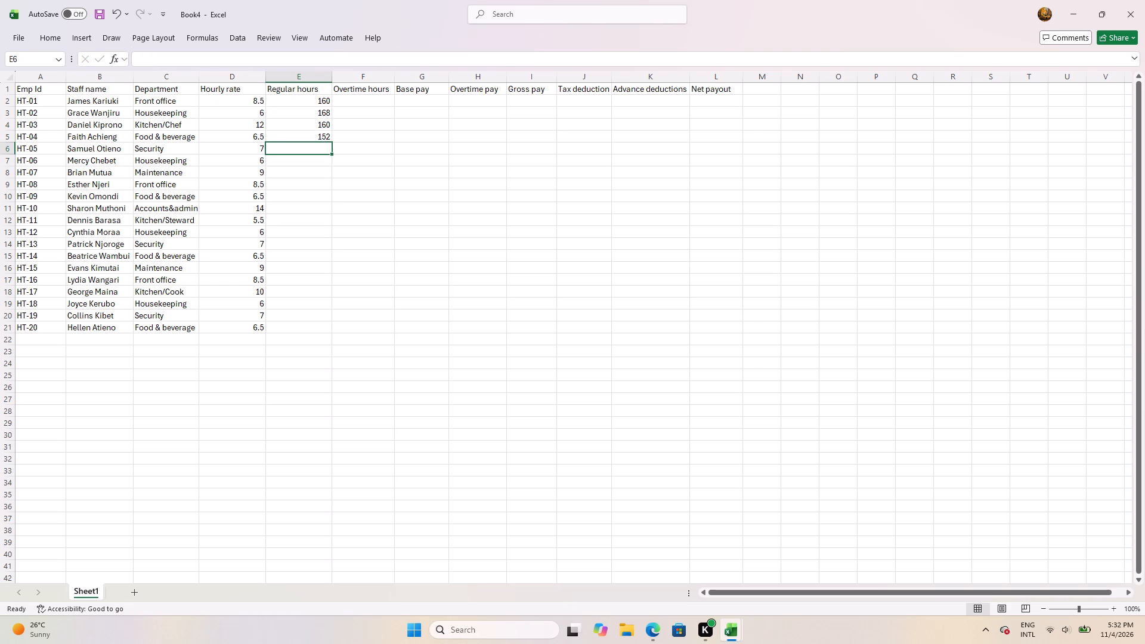
pyautogui.write('176')
pyautogui.press('Down')
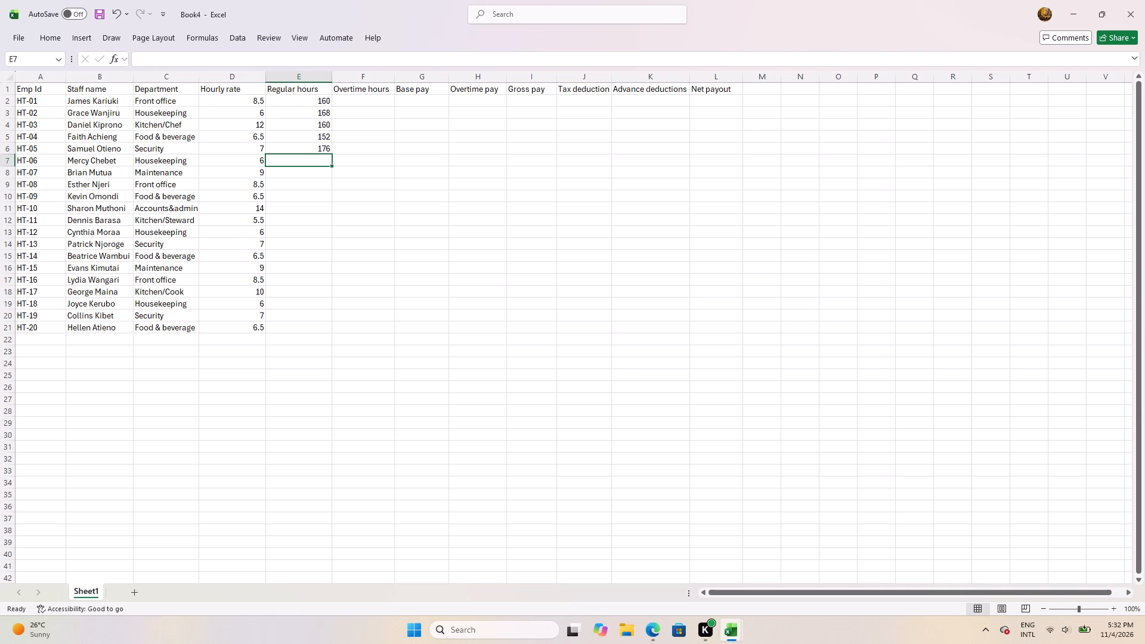
# Enter regular hours 160, 160, 160, 144 and 160 for employees HT-06 to HT-10 in cells E7 to E11.
pyautogui.write('160')
pyautogui.press('Down')
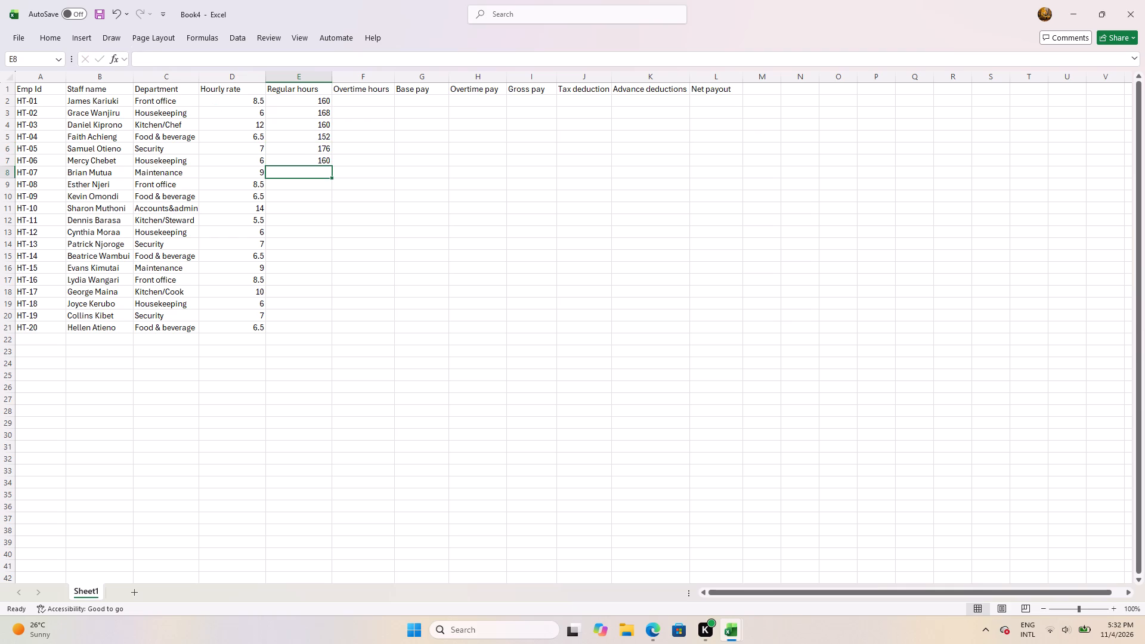
pyautogui.write('160')
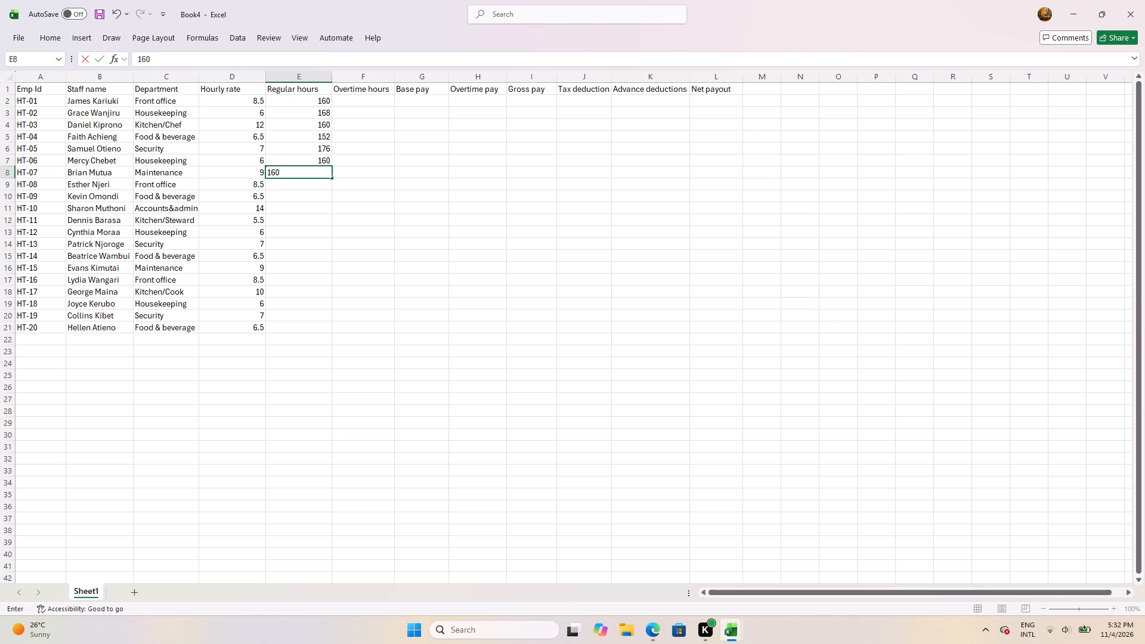
pyautogui.press('Down')
pyautogui.write('160')
pyautogui.press('Down')
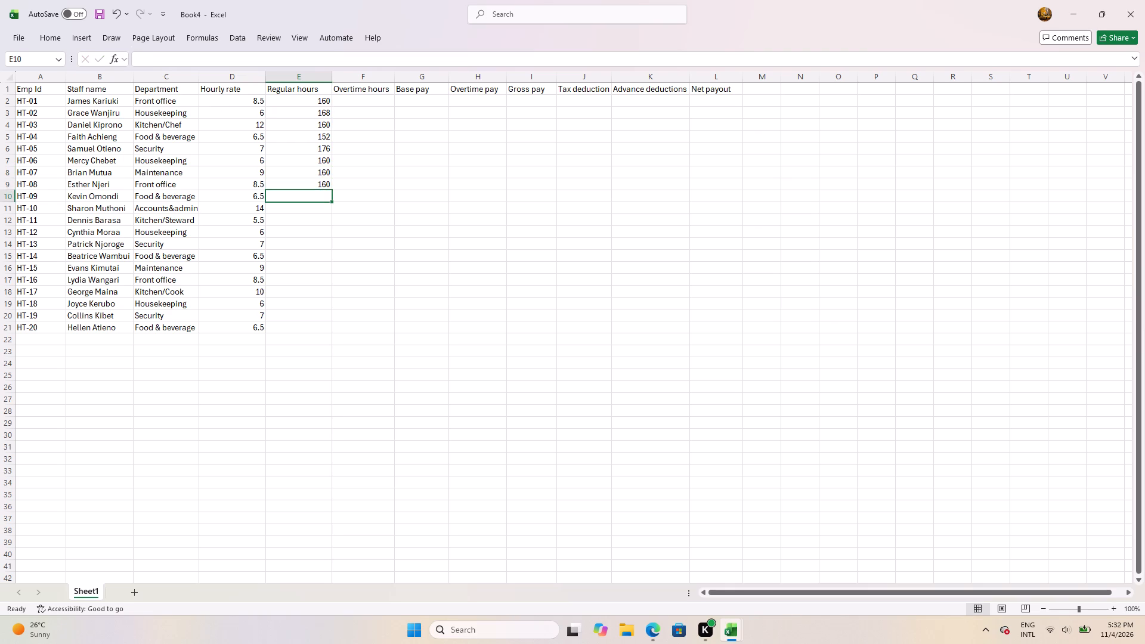
pyautogui.press('1')
pyautogui.write('44')
pyautogui.press('Down')
pyautogui.write('160')
pyautogui.press('Down')
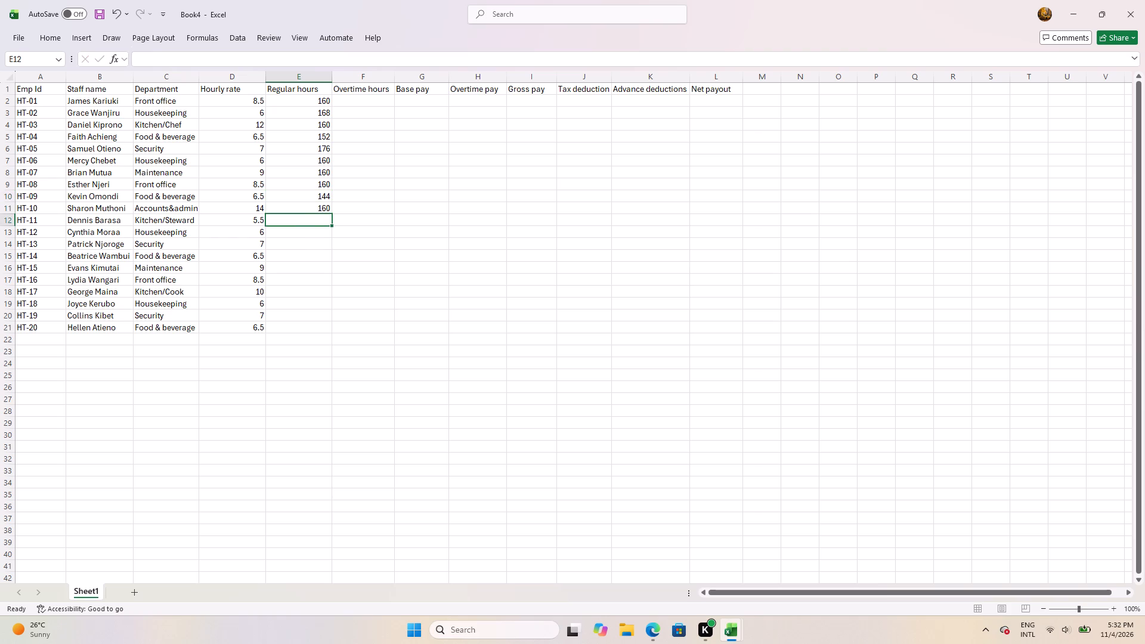
# Enter regular hours 168, 160, 176, 160 and 152 for employees HT-11 to HT-15 in cells E12 to E16.
pyautogui.write('168')
pyautogui.press('Down')
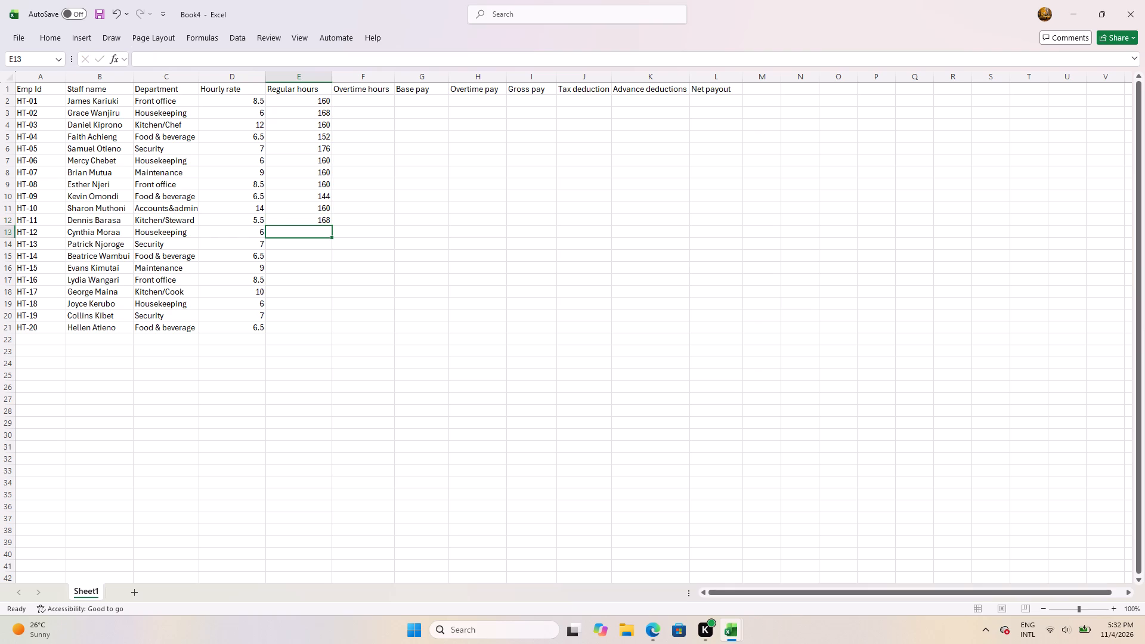
pyautogui.write('160')
pyautogui.press('Down')
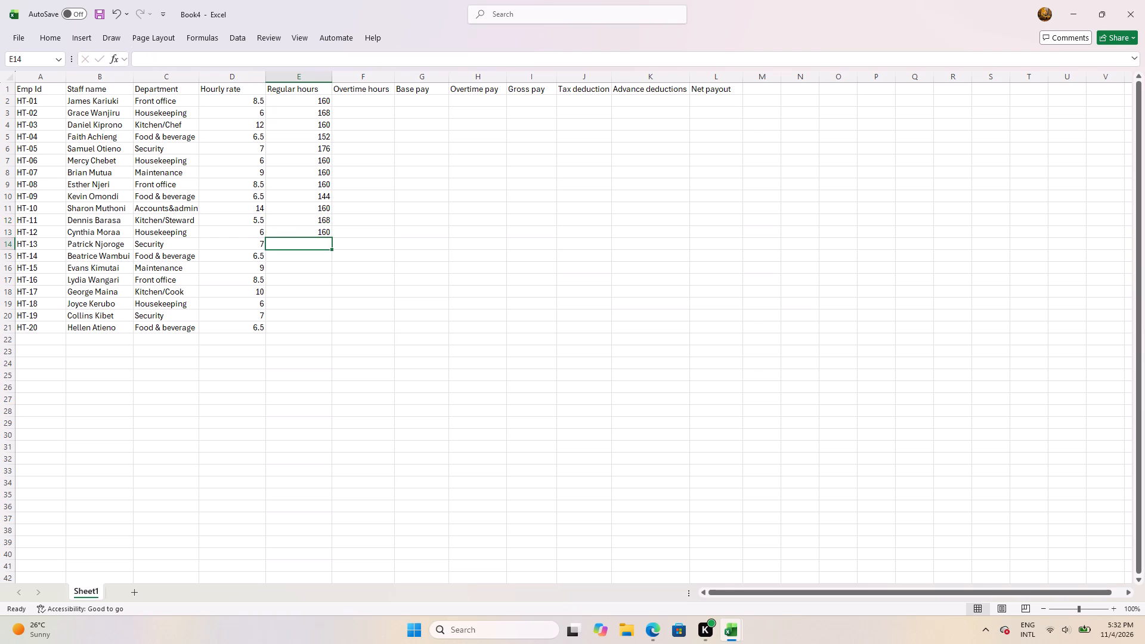
pyautogui.press('1')
pyautogui.write('76')
pyautogui.press('Down')
pyautogui.write('160')
pyautogui.press('Down')
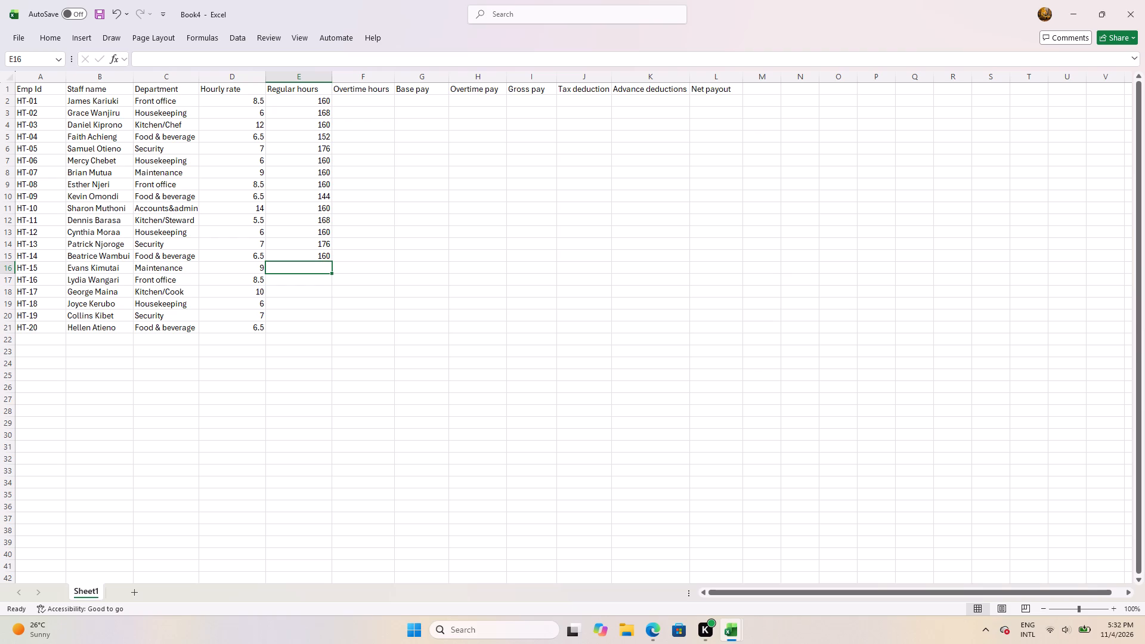
pyautogui.press('1')
pyautogui.write('52')
pyautogui.press('Down')
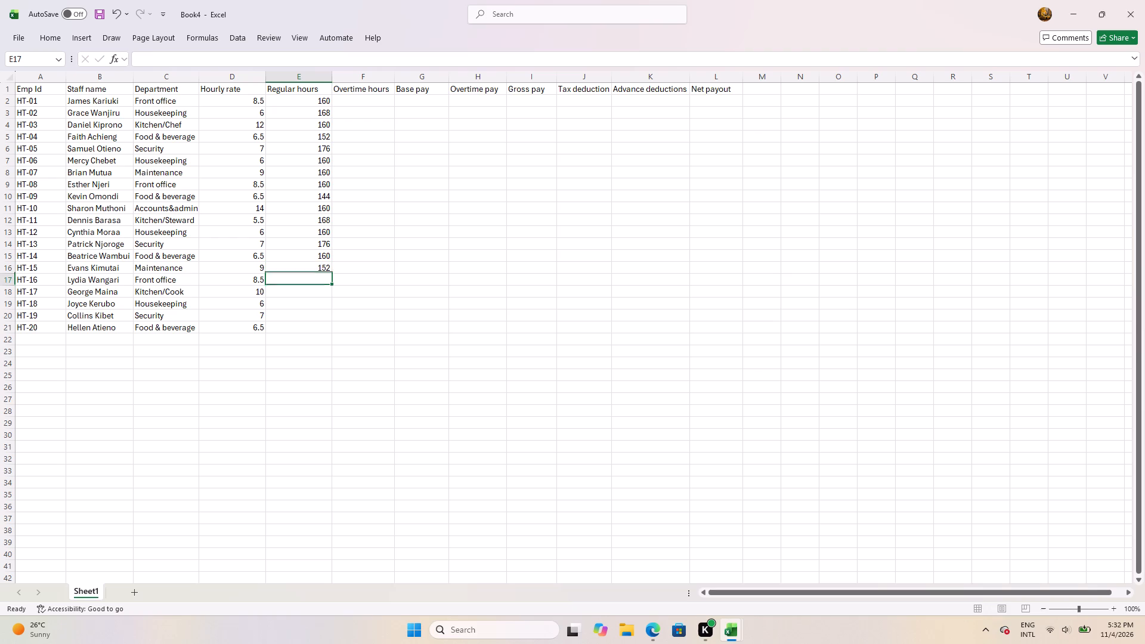
# Enter regular hours 168, 160, 160, 168 and 160 for employees HT-16 to HT-20 in cells E17 to E21.
pyautogui.write('168')
pyautogui.press('Down')
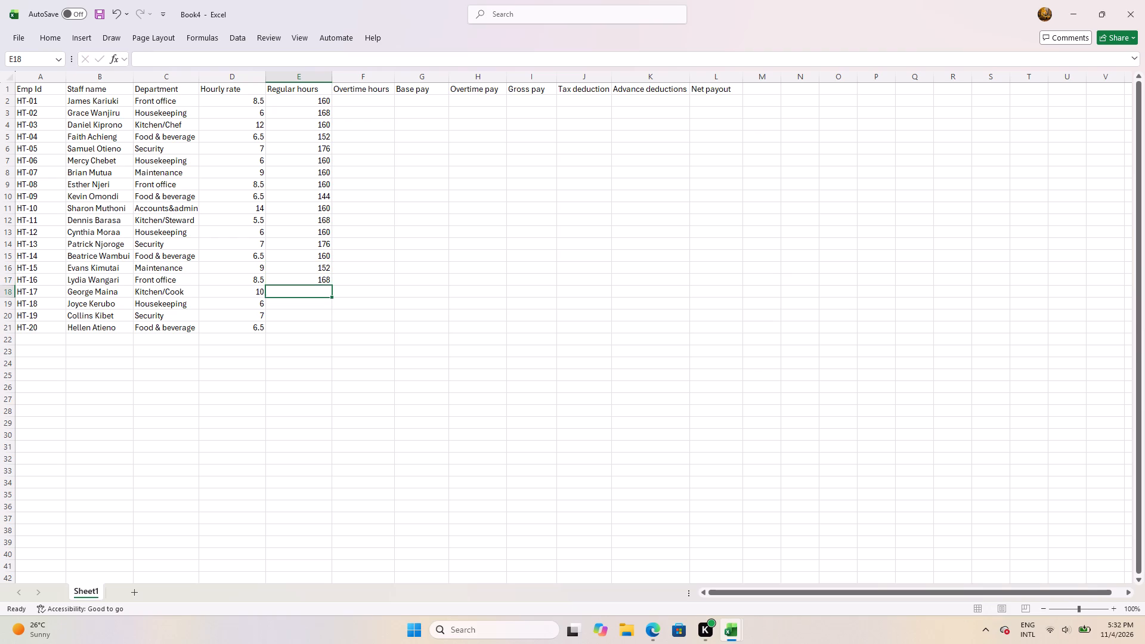
pyautogui.write('160')
pyautogui.press('Down')
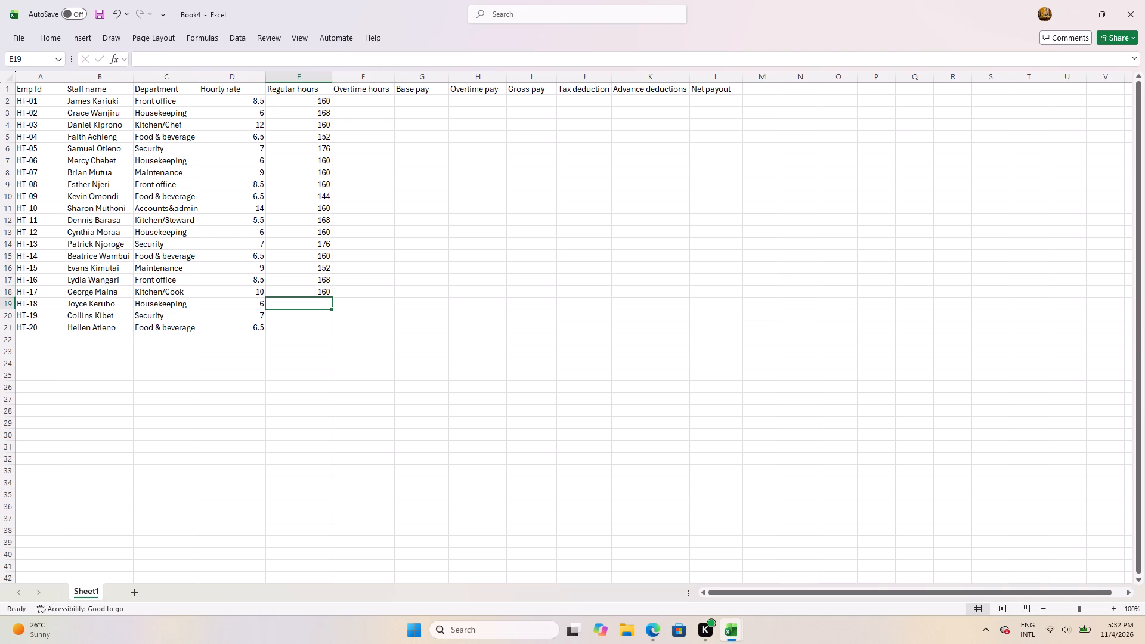
pyautogui.press('1')
pyautogui.write('60')
pyautogui.press('Down')
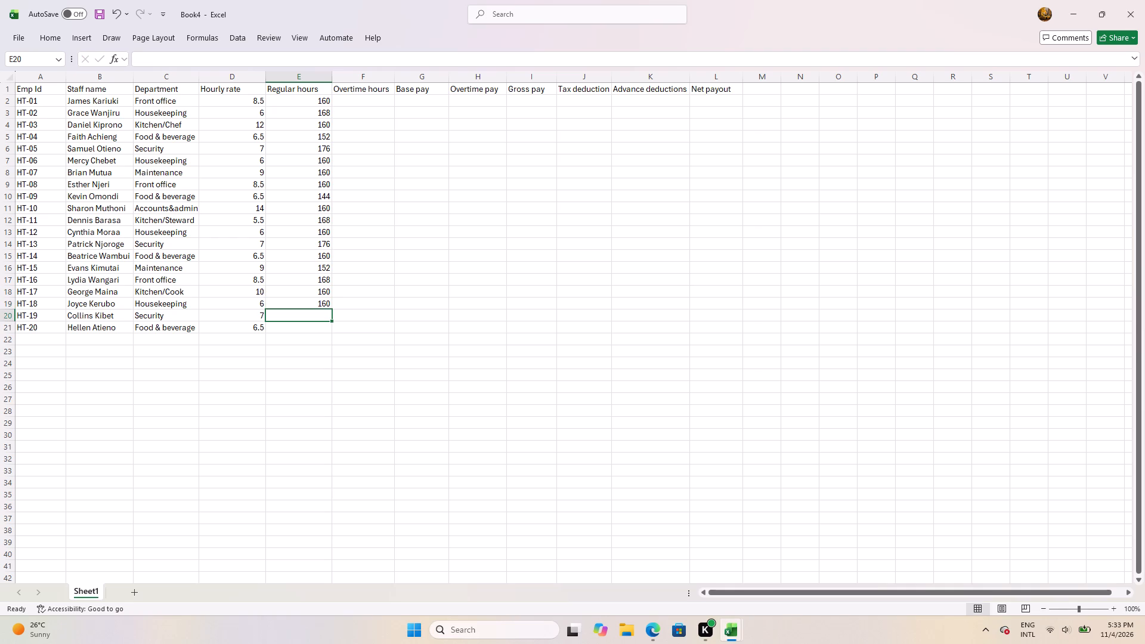
pyautogui.write('168')
pyautogui.press('Down')
pyautogui.write('160')
pyautogui.press('Right')
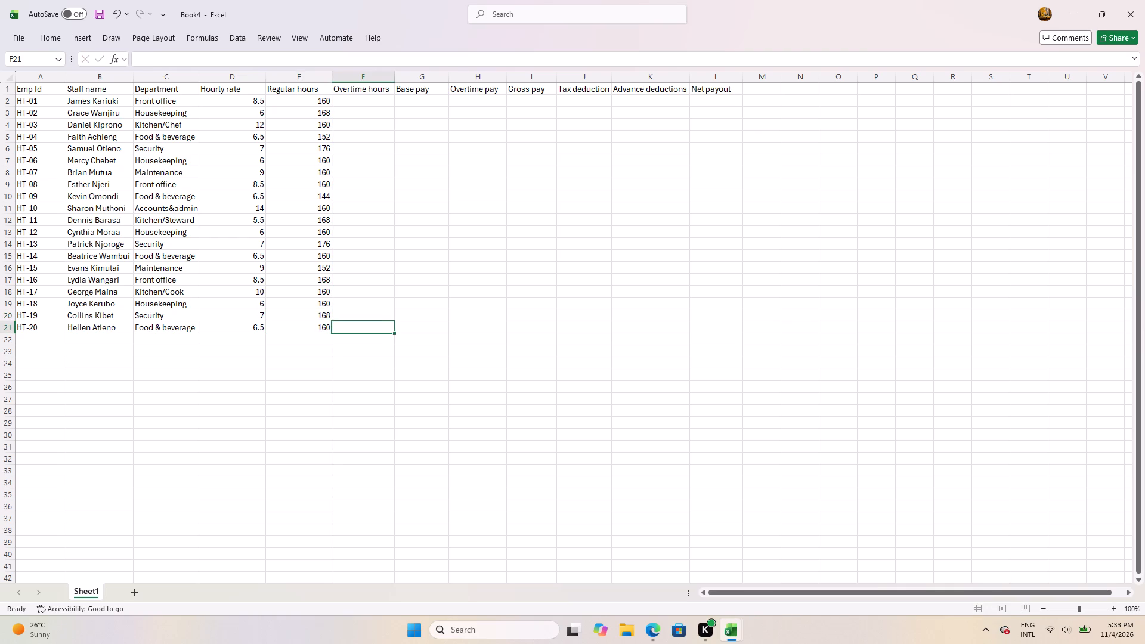
# Enter overtime hours 12, 18, 24, 10 and 20 for employees HT-01 to HT-05 in cells F2 to F6.
pyautogui.press('Up')
pyautogui.press('Up')
pyautogui.press('Up')
pyautogui.press('Up')
pyautogui.press('Up')
pyautogui.press('Up')
pyautogui.press('Up')
pyautogui.press('Up')
pyautogui.press('Up')
pyautogui.press('Up')
pyautogui.press('Up')
pyautogui.press('Up')
pyautogui.press('Up')
pyautogui.press('Up')
pyautogui.press('Up')
pyautogui.press('Up')
pyautogui.press('Up')
pyautogui.press('Up')
pyautogui.press('Up')
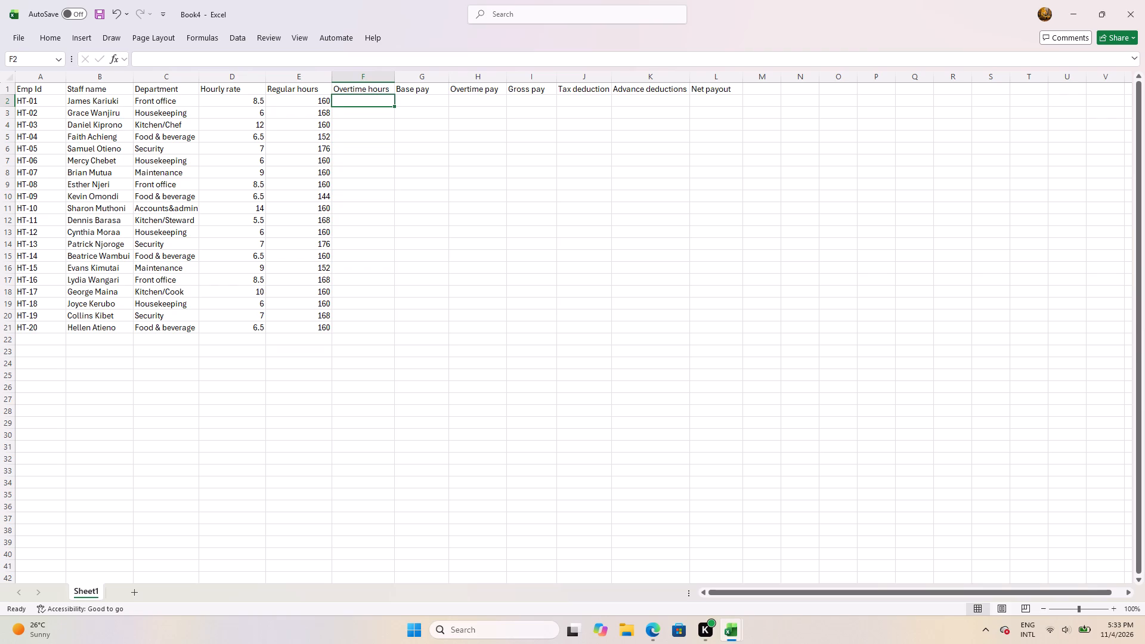
pyautogui.write('12')
pyautogui.press('Up')
pyautogui.press('Down')
pyautogui.press('Down')
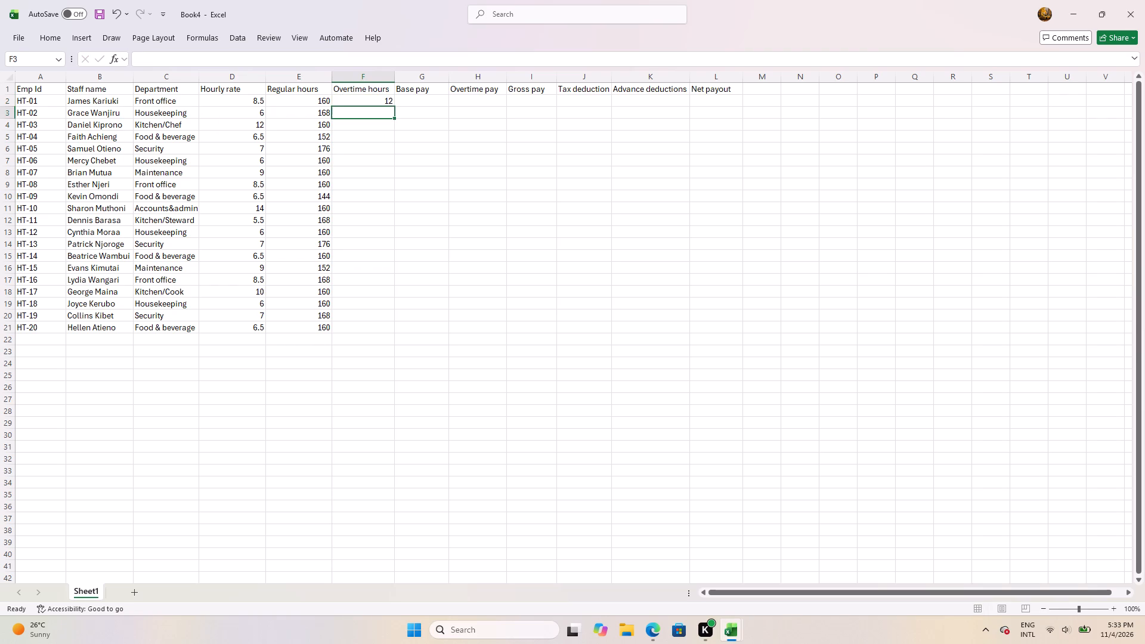
pyautogui.press('1')
pyautogui.press('8')
pyautogui.press('Down')
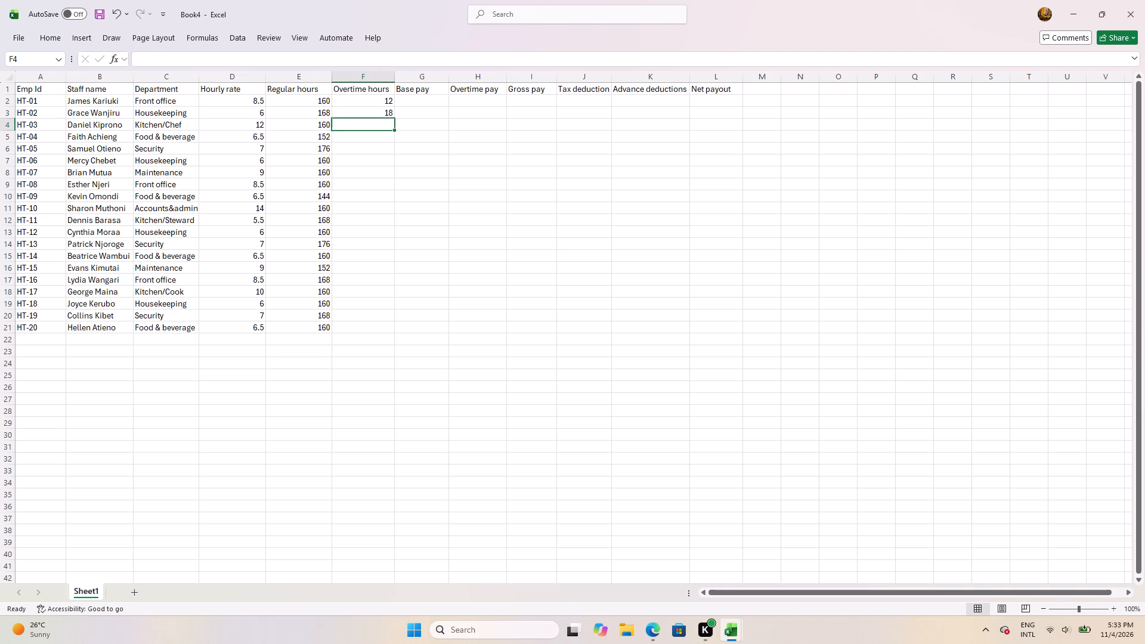
pyautogui.write('24')
pyautogui.press('Down')
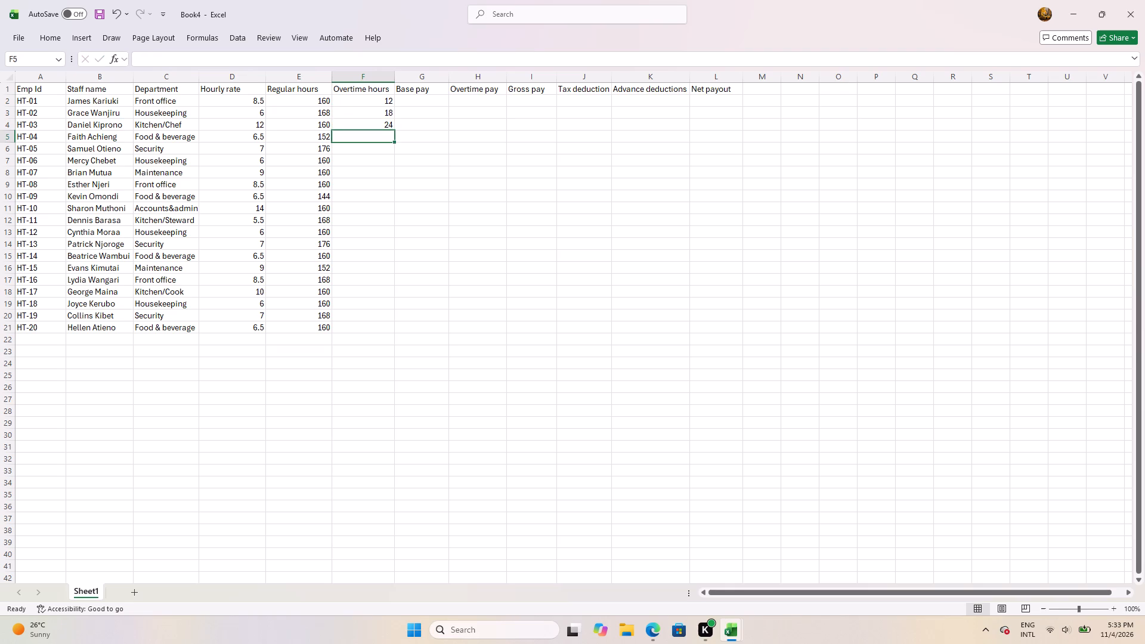
pyautogui.press('1')
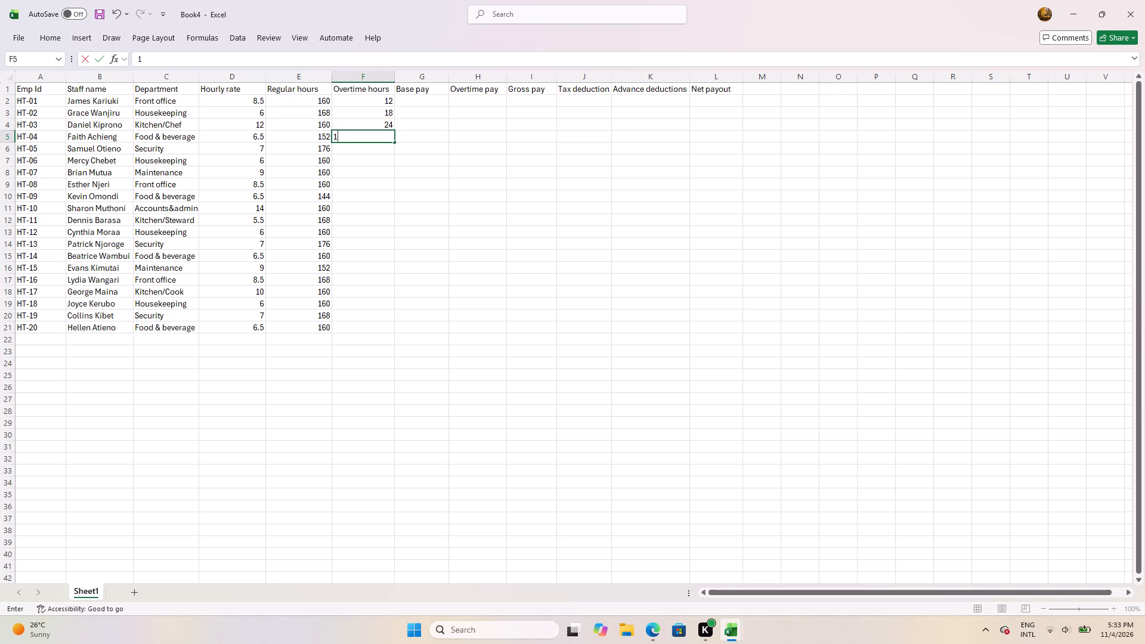
pyautogui.press('0')
pyautogui.press('Down')
pyautogui.press('2')
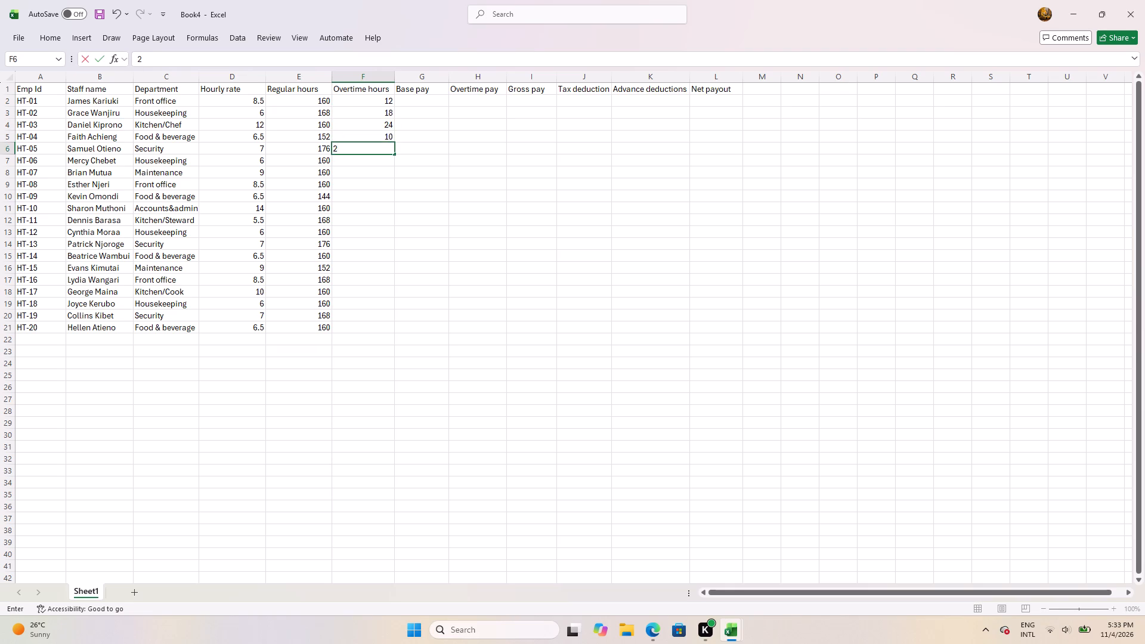
pyautogui.press('0')
pyautogui.press('Down')
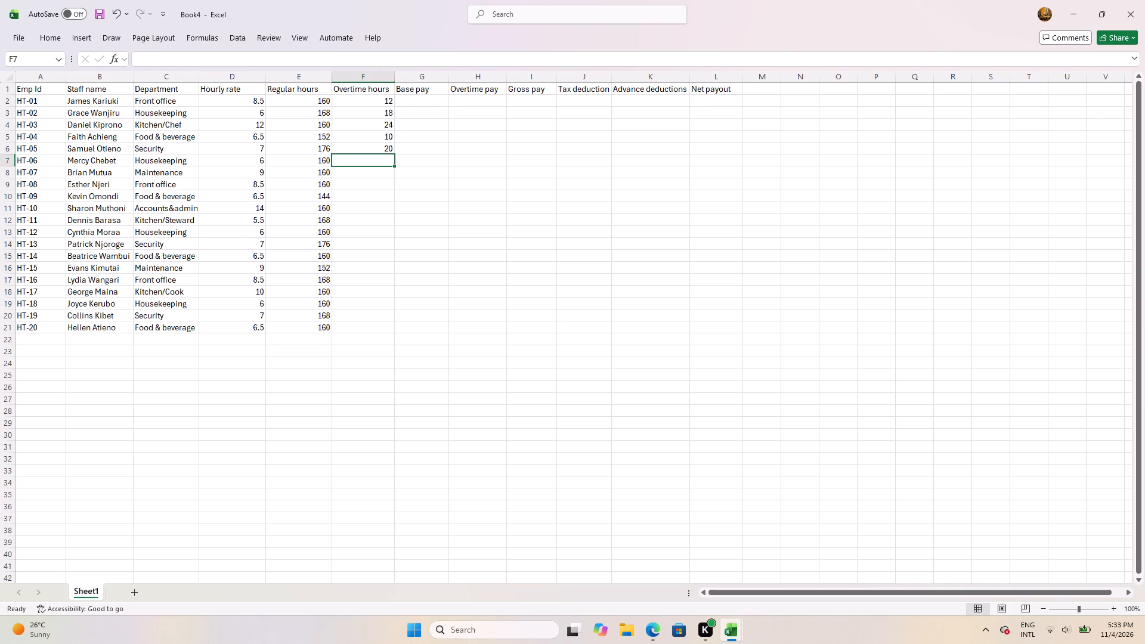
# Enter overtime hours 8, 15, 6, 0 and 10 for employees HT-06 to HT-10 in cells F7 to F11.
pyautogui.press('8')
pyautogui.press('Down')
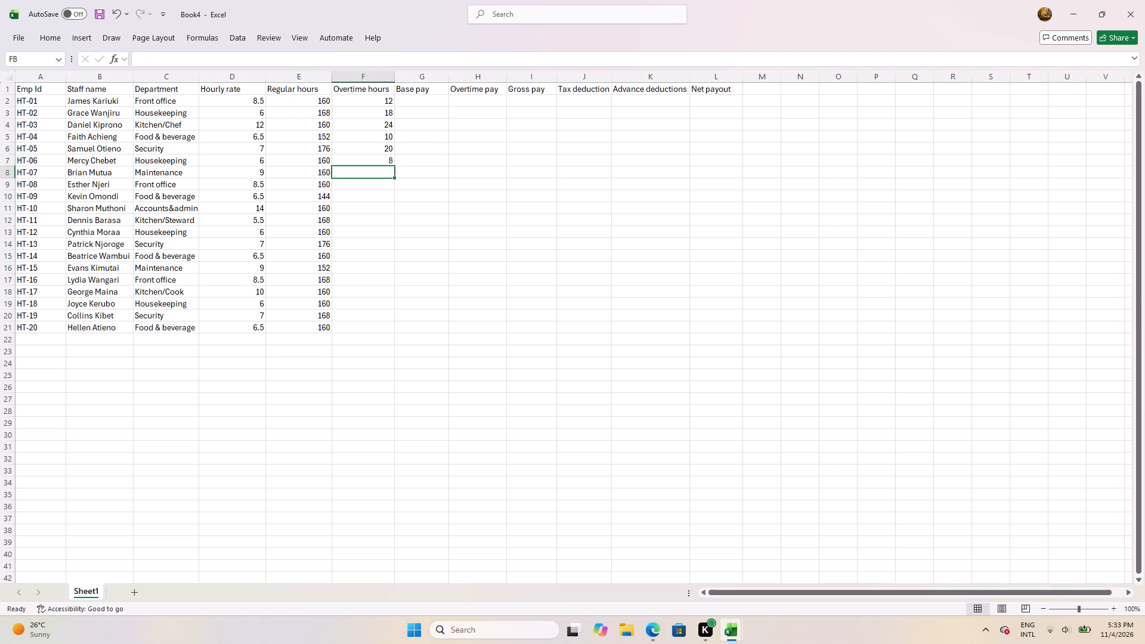
pyautogui.write('15')
pyautogui.press('Down')
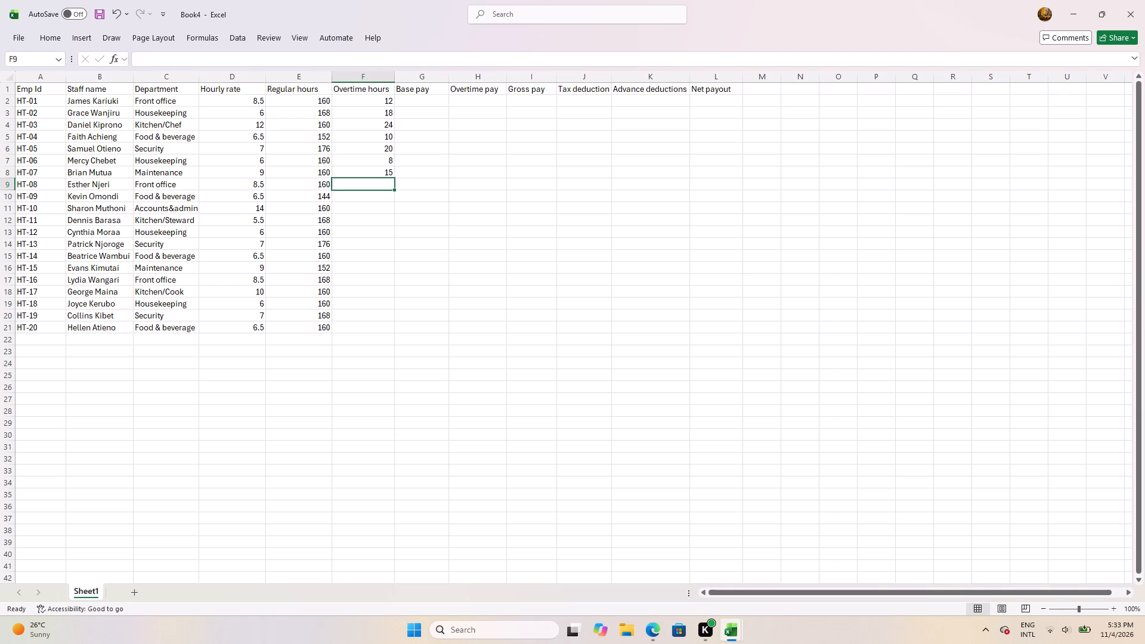
pyautogui.press('6')
pyautogui.press('Down')
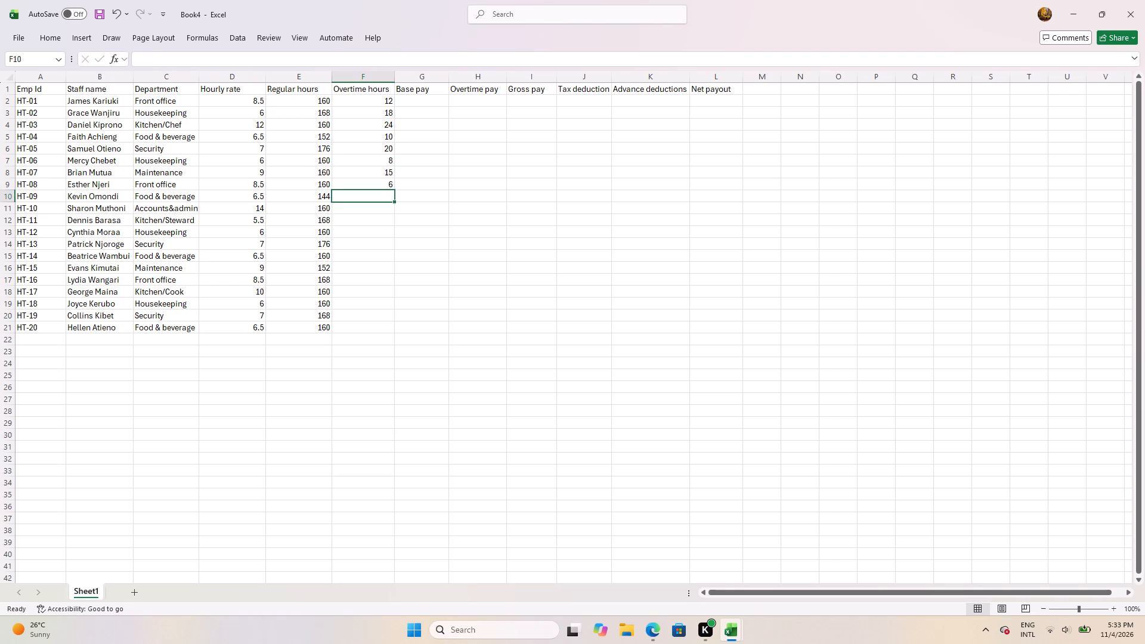
pyautogui.press('0')
pyautogui.press('Down')
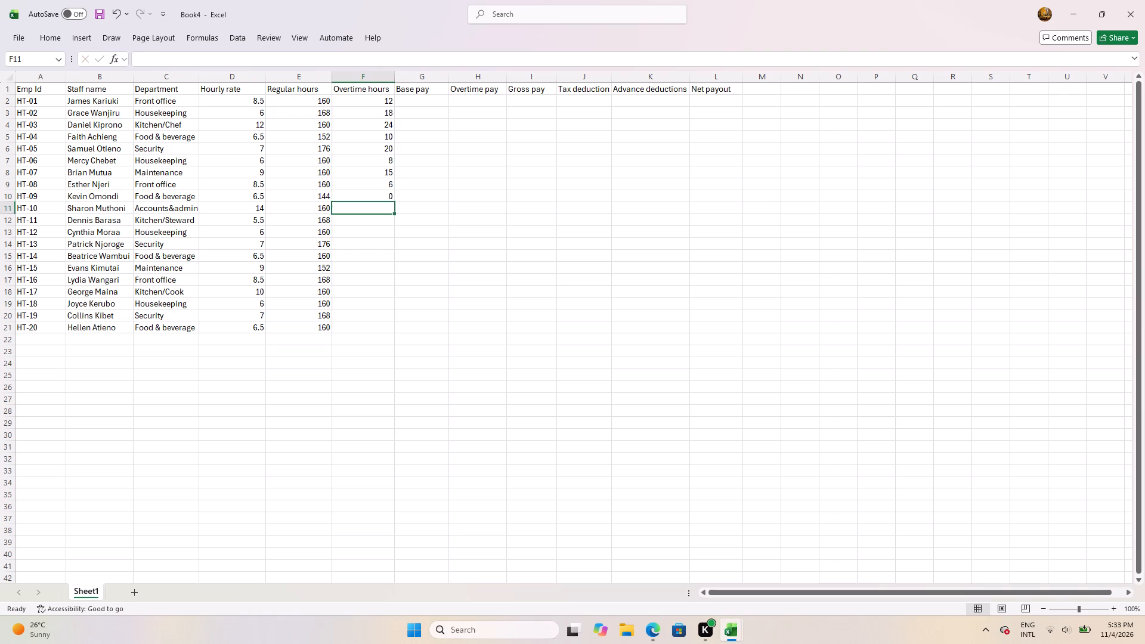
pyautogui.press('1')
pyautogui.press('0')
pyautogui.press('Down')
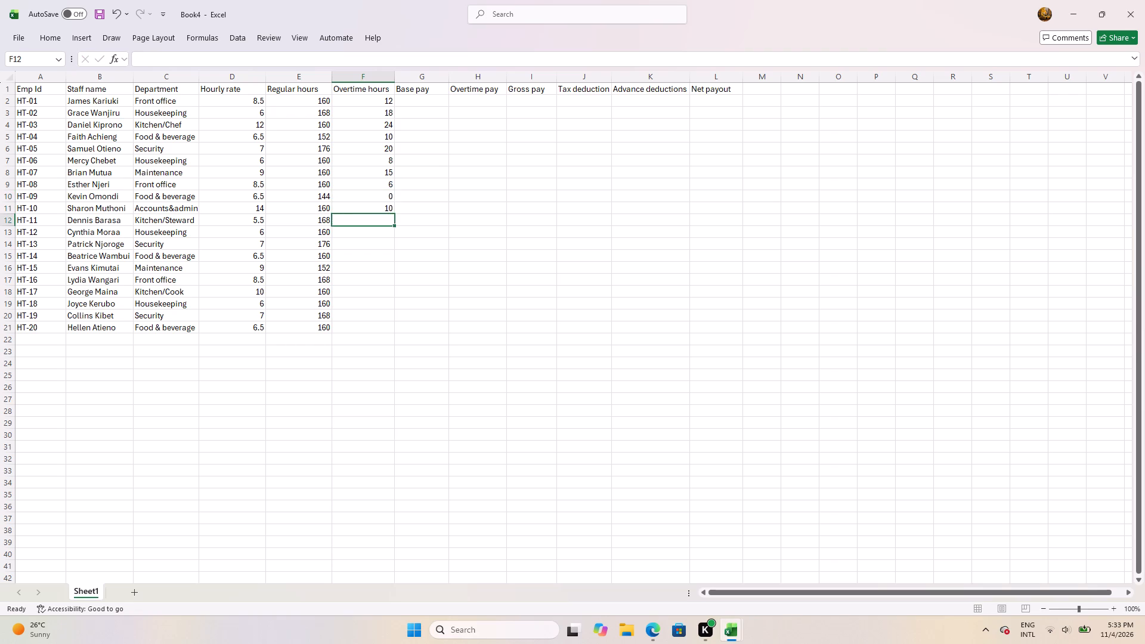
# Enter overtime hours 14, 12, 16, 8 and 5 for employees HT-11 to HT-15 in cells F12 to F16.
pyautogui.write('14')
pyautogui.press('Down')
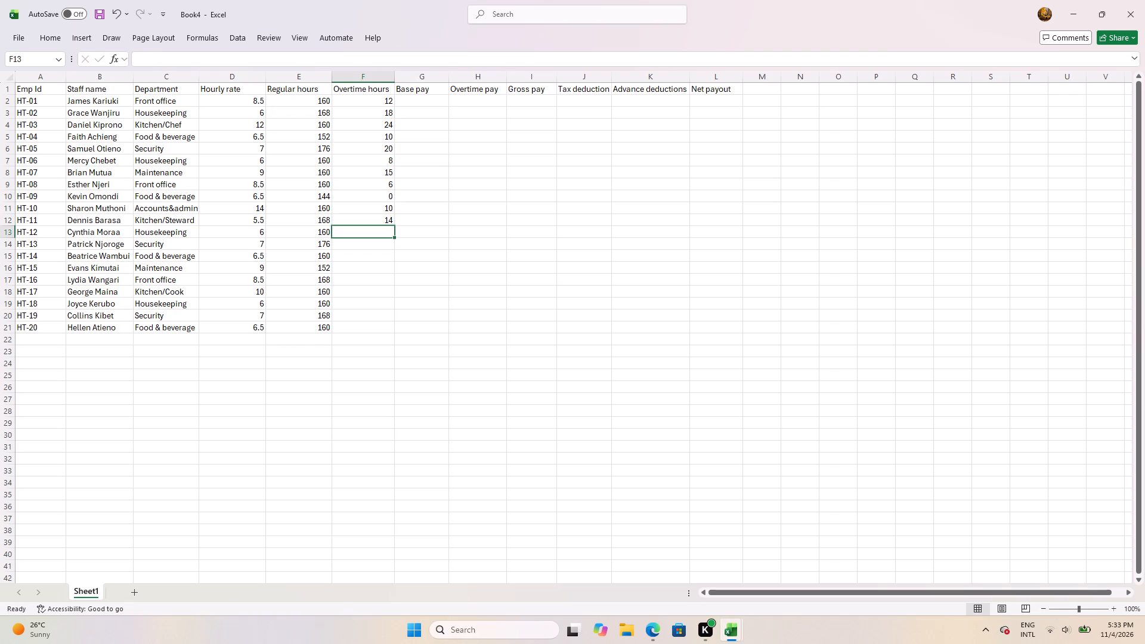
pyautogui.write('12')
pyautogui.press('Down')
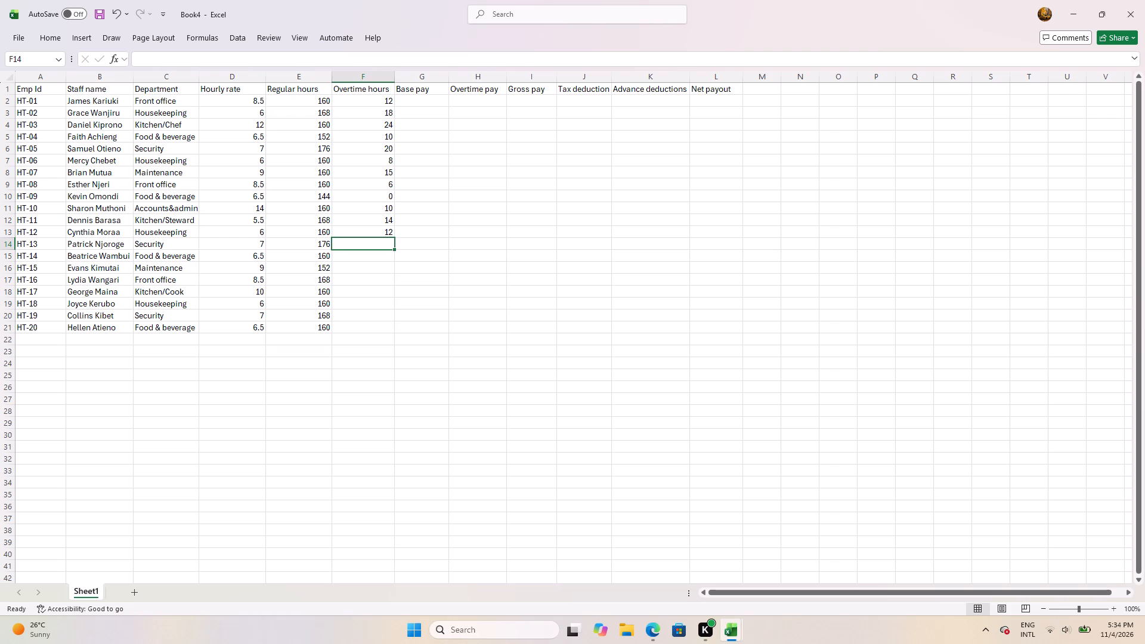
pyautogui.write('16')
pyautogui.press('Down')
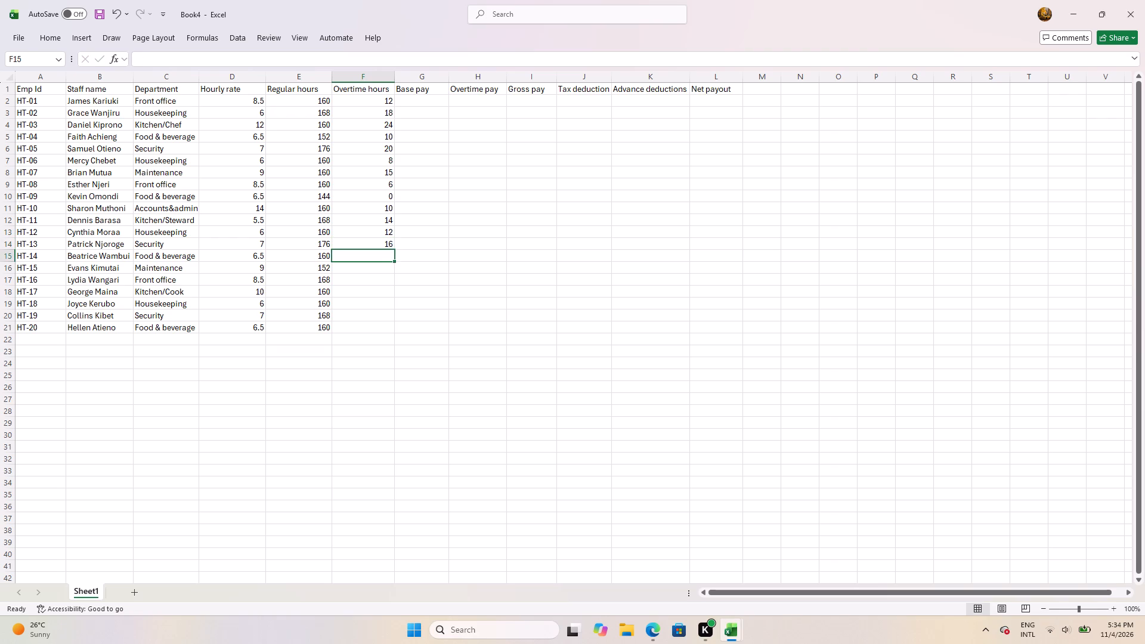
pyautogui.press('8')
pyautogui.press('Down')
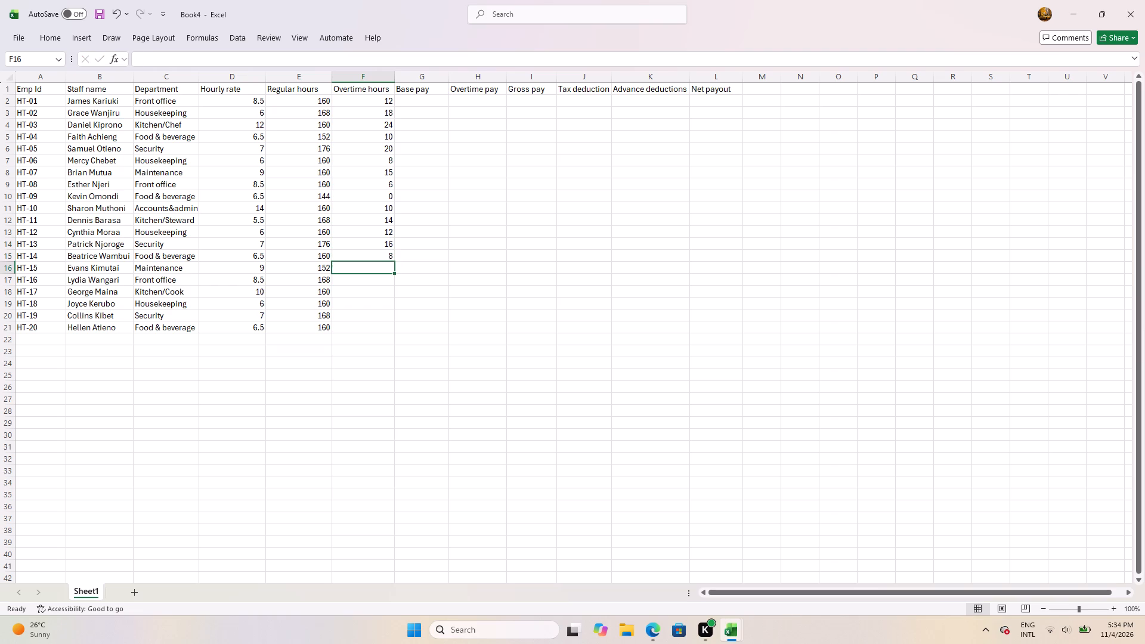
pyautogui.press('5')
pyautogui.press('Down')
# Enter overtime hours 14, 22, 6, 12 and 16 for employees HT-16 to HT-20 in cells F17 to F21.
pyautogui.write('14')
pyautogui.press('Down')
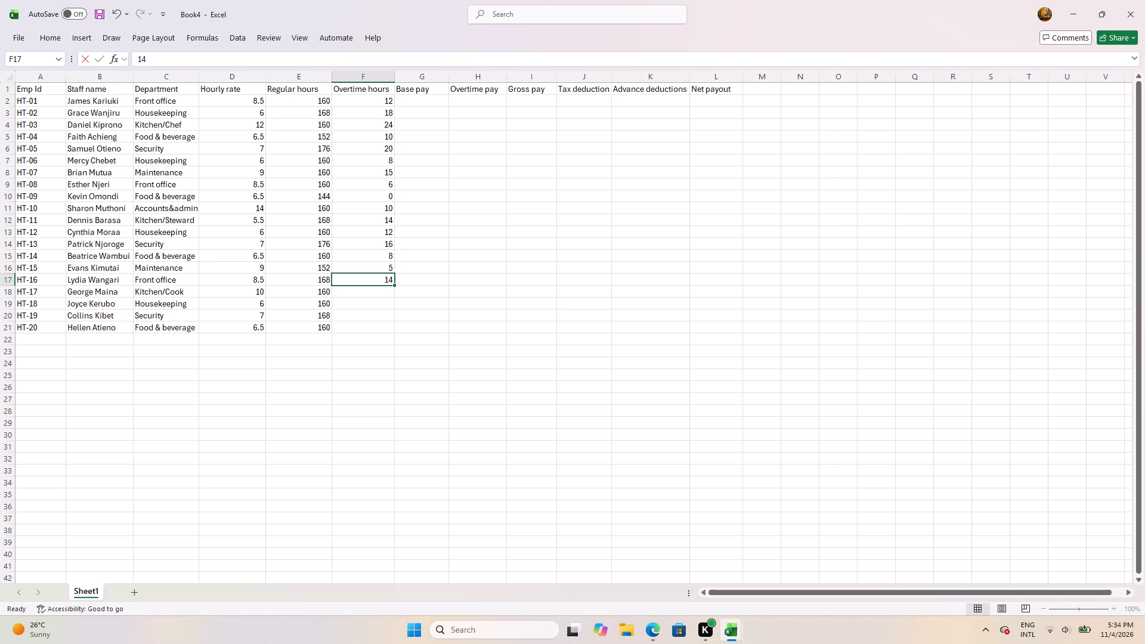
pyautogui.write('222')
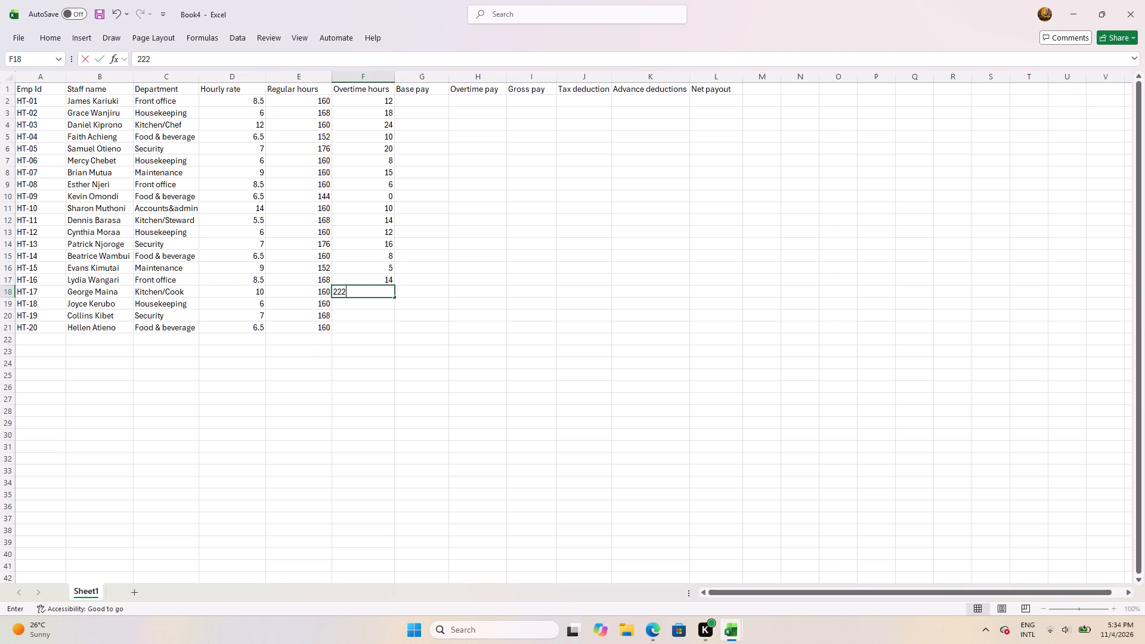
pyautogui.press('BackSpace')
pyautogui.press('Down')
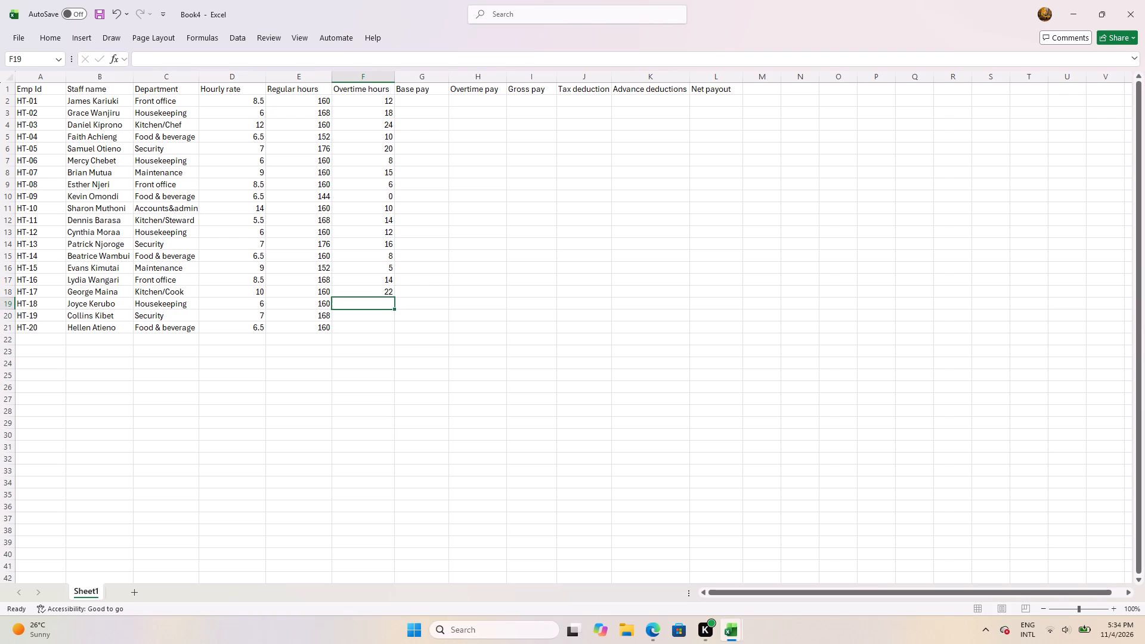
pyautogui.press('6')
pyautogui.press('Down')
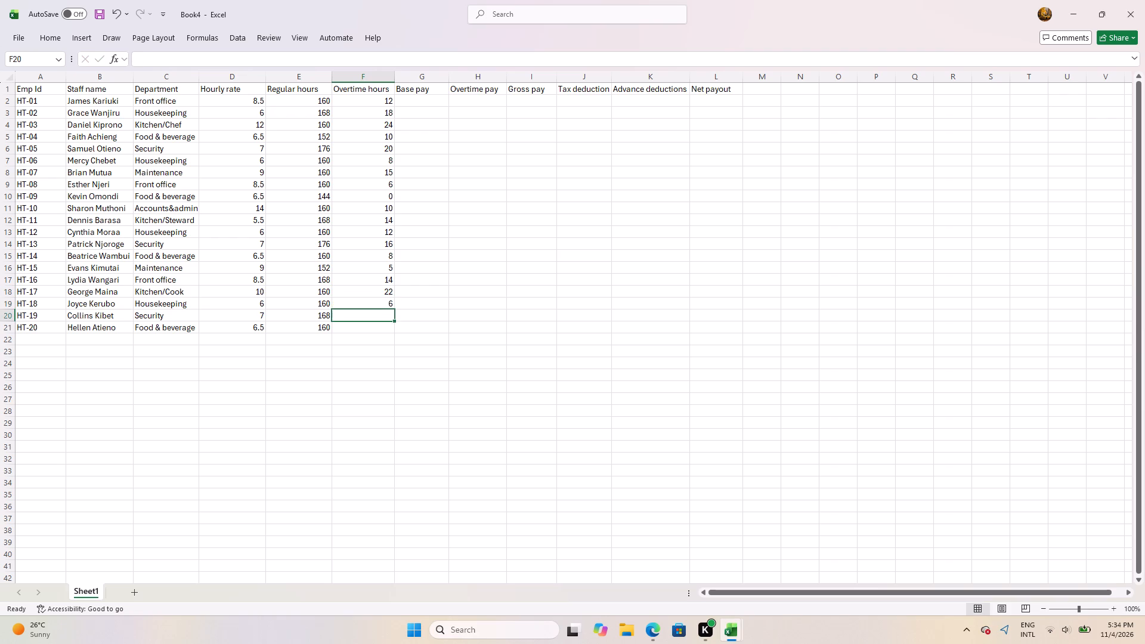
pyautogui.write('12')
pyautogui.press('Down')
pyautogui.write('15')
pyautogui.press('BackSpace')
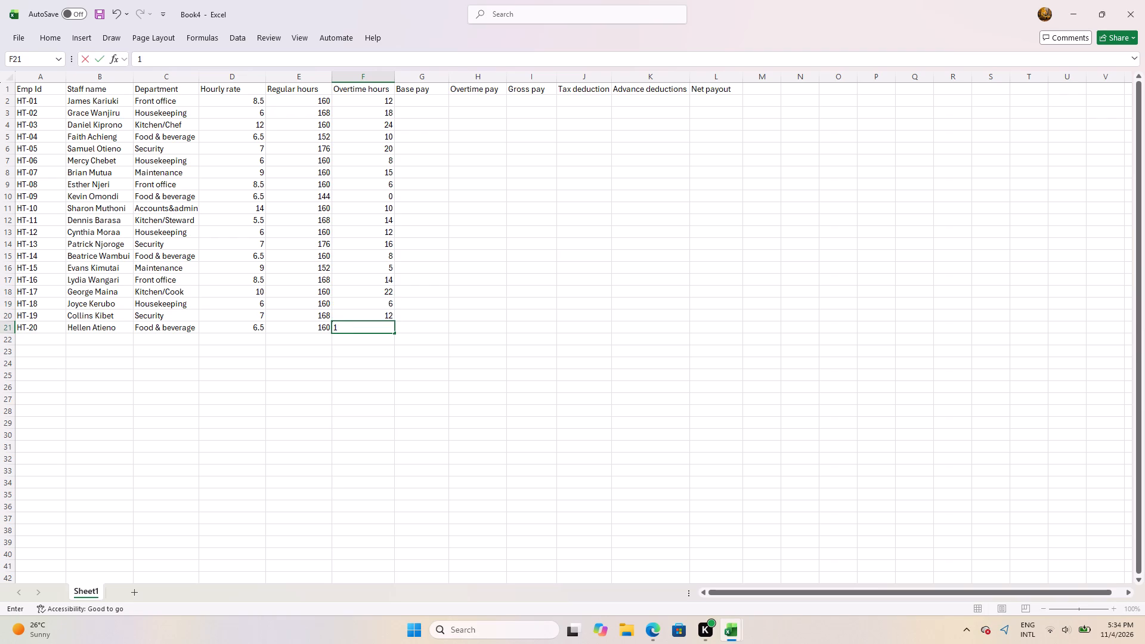
pyautogui.press('6')
pyautogui.press('Right')
# Enter an advance deduction of 50 for employee HT-01 in cell K2.
pyautogui.press('Up')
pyautogui.press('Up')
pyautogui.press('Up')
pyautogui.press('Up')
pyautogui.press('Up')
pyautogui.press('Up')
pyautogui.press('Up')
pyautogui.press('Up')
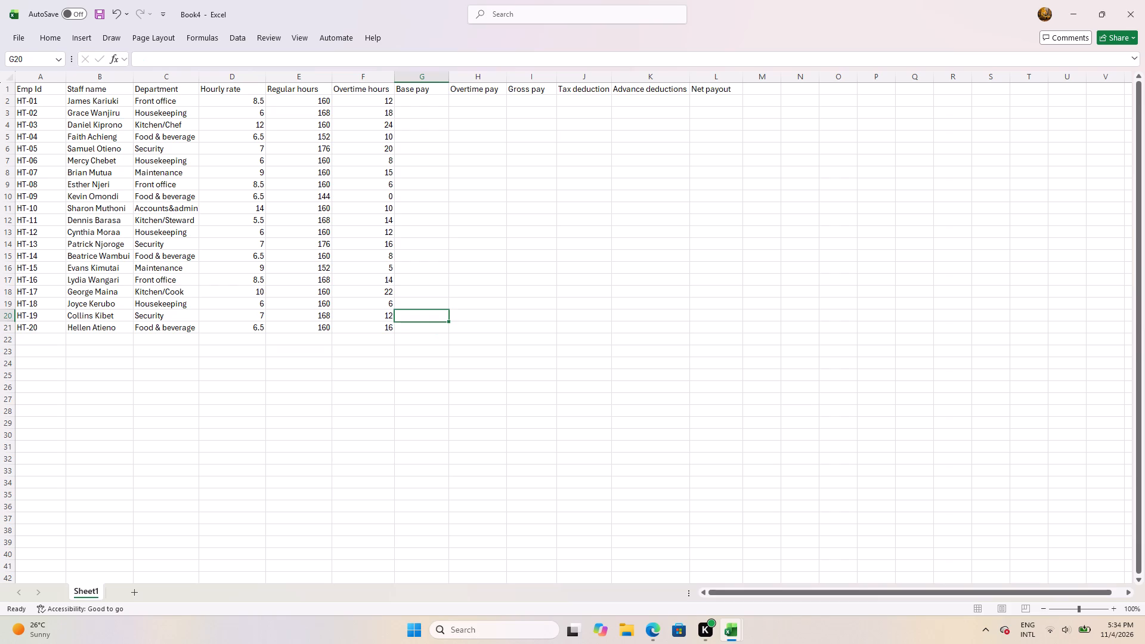
pyautogui.press('Up')
pyautogui.press('Up')
pyautogui.press('Up')
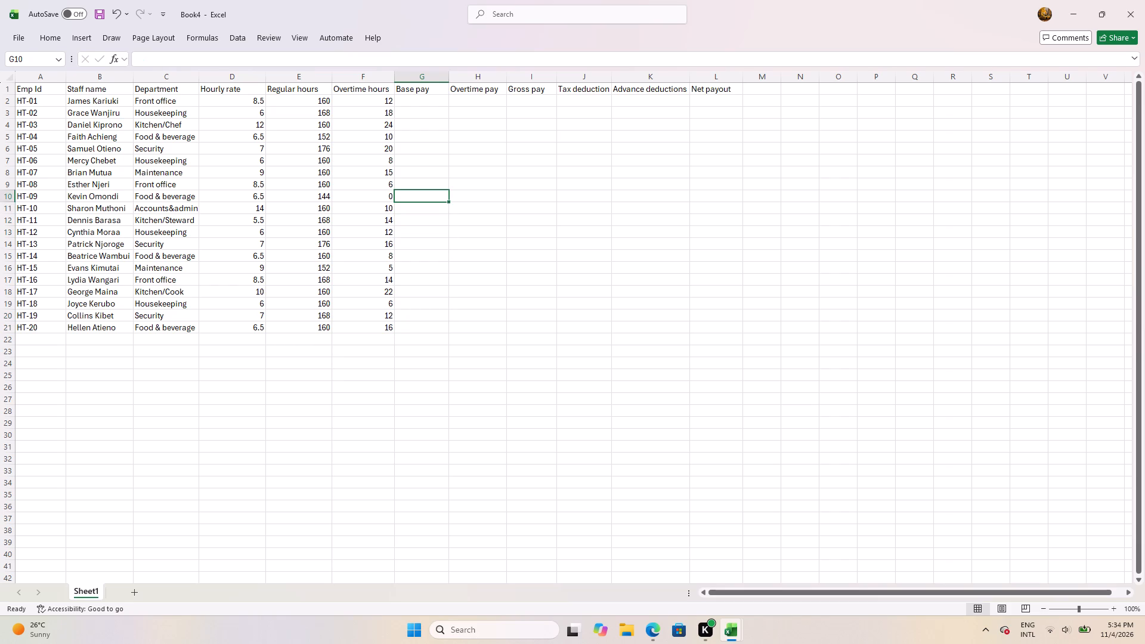
pyautogui.press('Right')
pyautogui.press('Right')
pyautogui.press('Right')
pyautogui.press('Right')
pyautogui.press('Right')
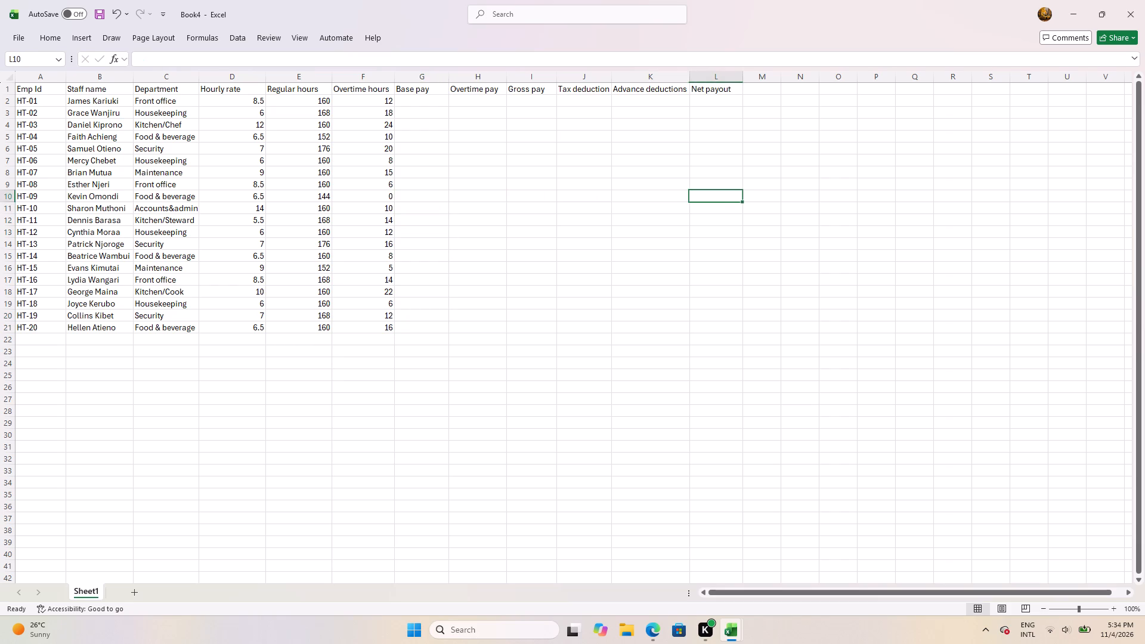
pyautogui.press('Left')
pyautogui.press('Up')
pyautogui.press('Up')
pyautogui.press('Up')
pyautogui.press('Up')
pyautogui.press('Up')
pyautogui.press('Up')
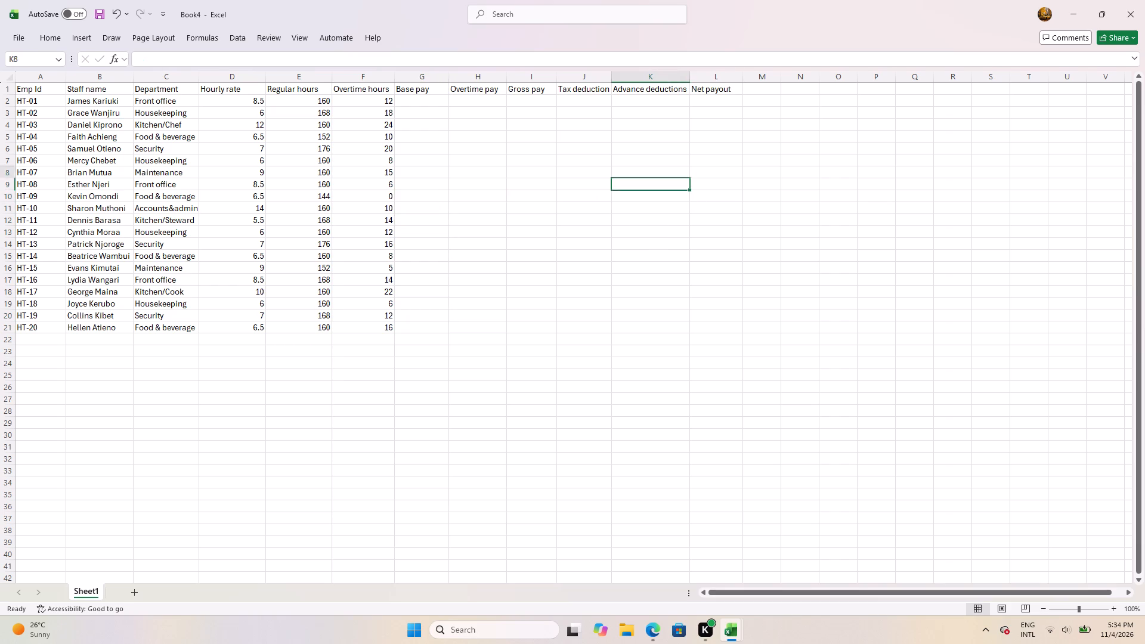
pyautogui.press('Up')
pyautogui.press('Up')
pyautogui.press('5')
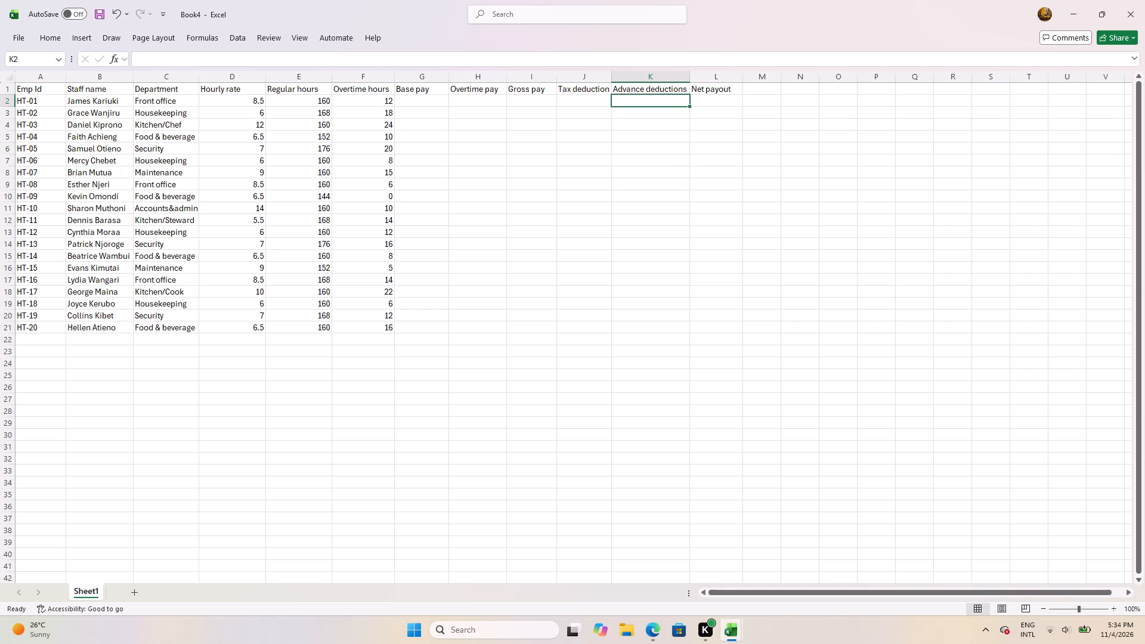
pyautogui.press('0')
pyautogui.press('Down')
pyautogui.scroll(-1, 360, 258)
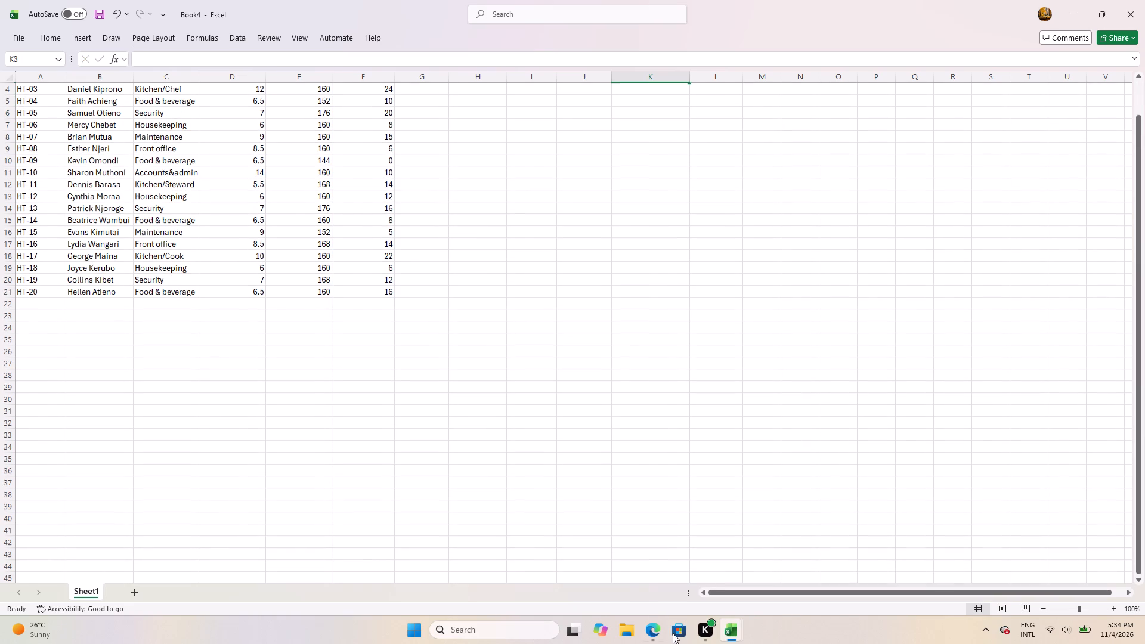
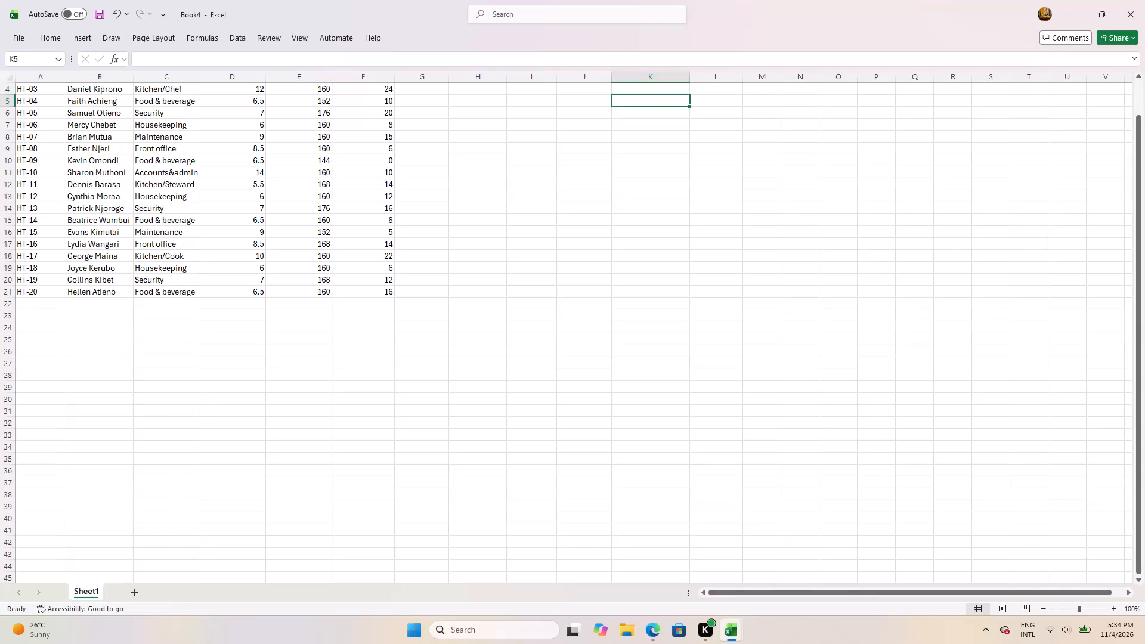
# Enter advance deductions 50, 0, 100 and 0 for employees HT-03 to HT-06 in cells K4 to K7.
pyautogui.click(643, 89)
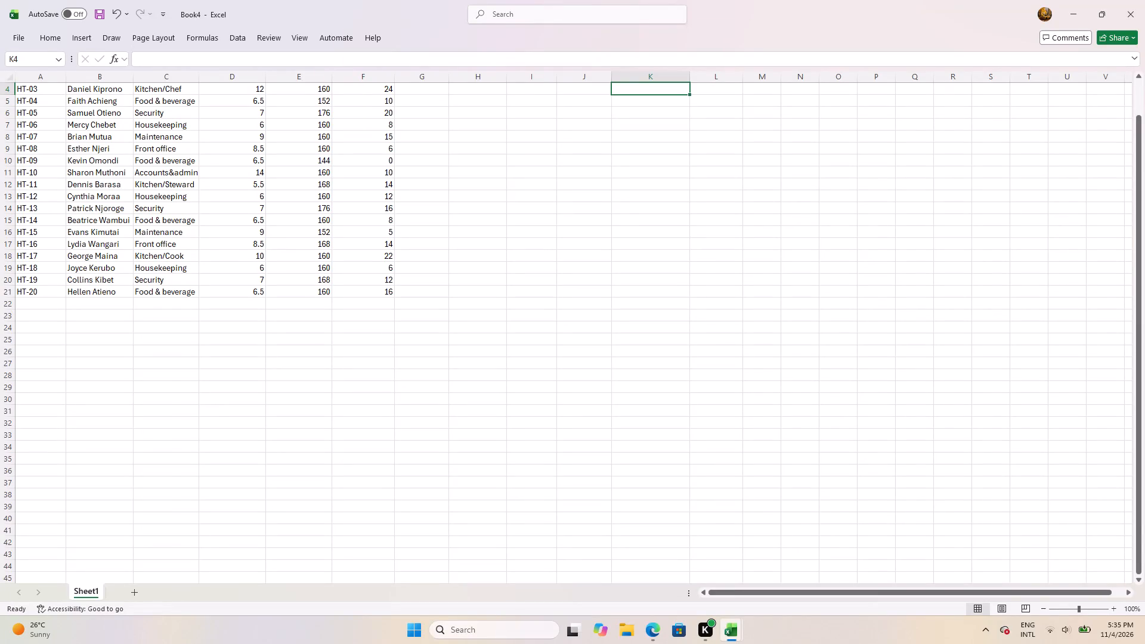
pyautogui.write('50')
pyautogui.press('Down')
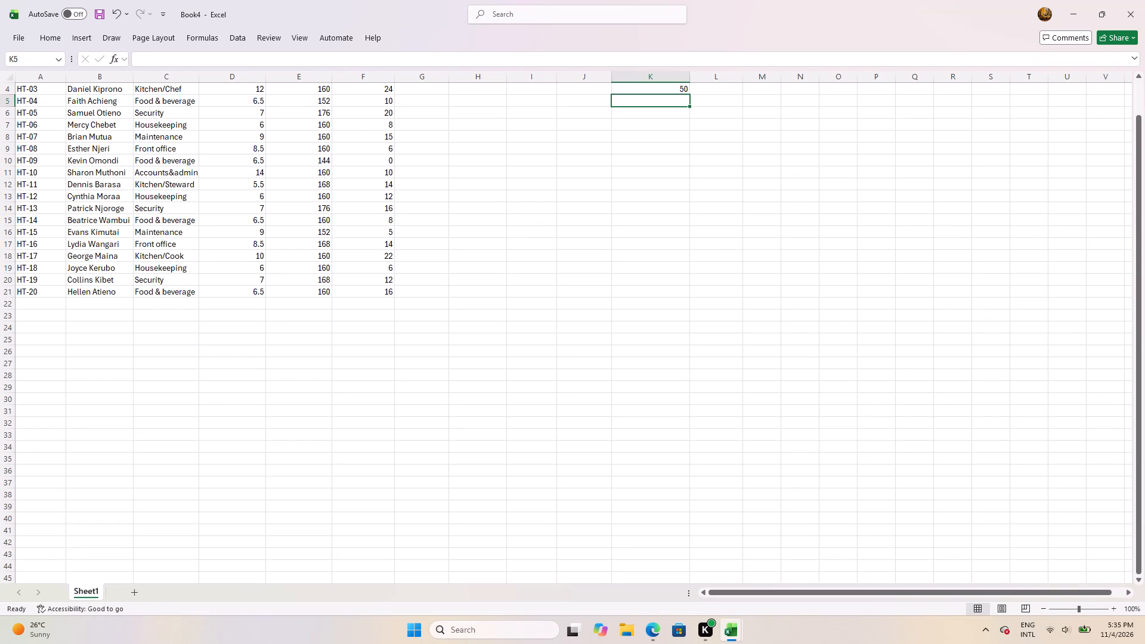
pyautogui.press('0')
pyautogui.press('Down')
pyautogui.write('100')
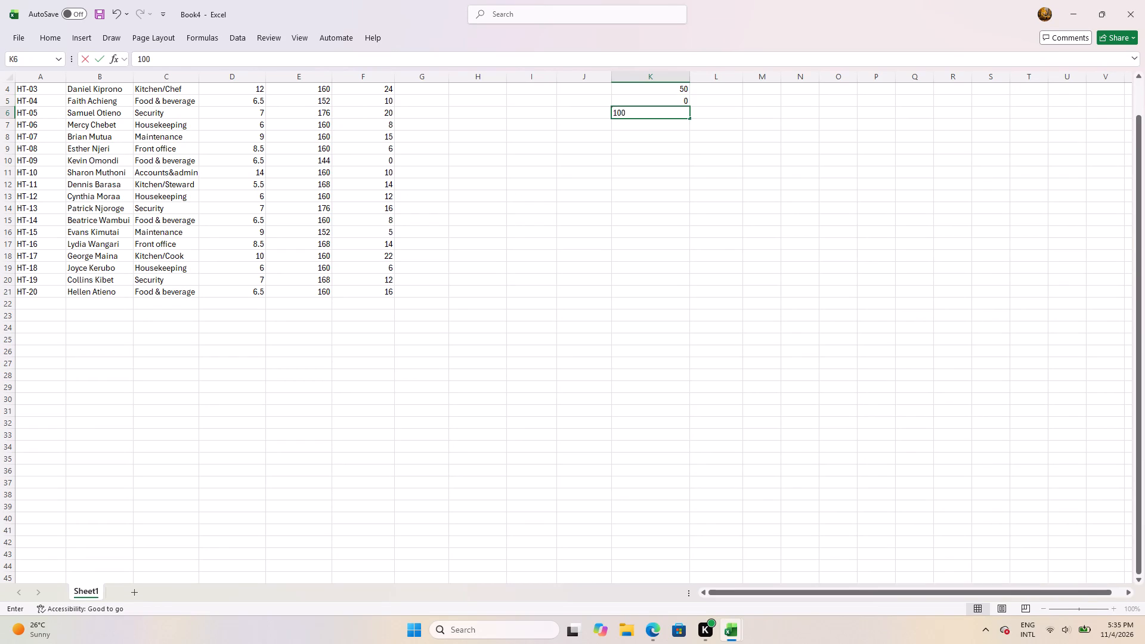
pyautogui.press('Down')
pyautogui.press('0')
pyautogui.press('Down')
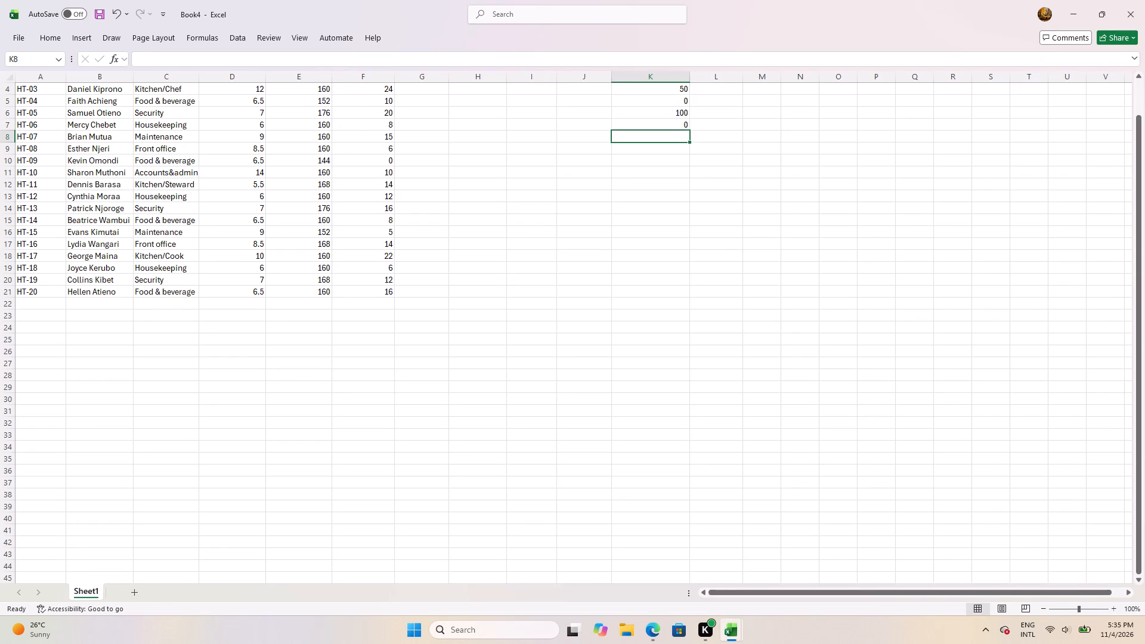
pyautogui.write('30')
pyautogui.press('Down')
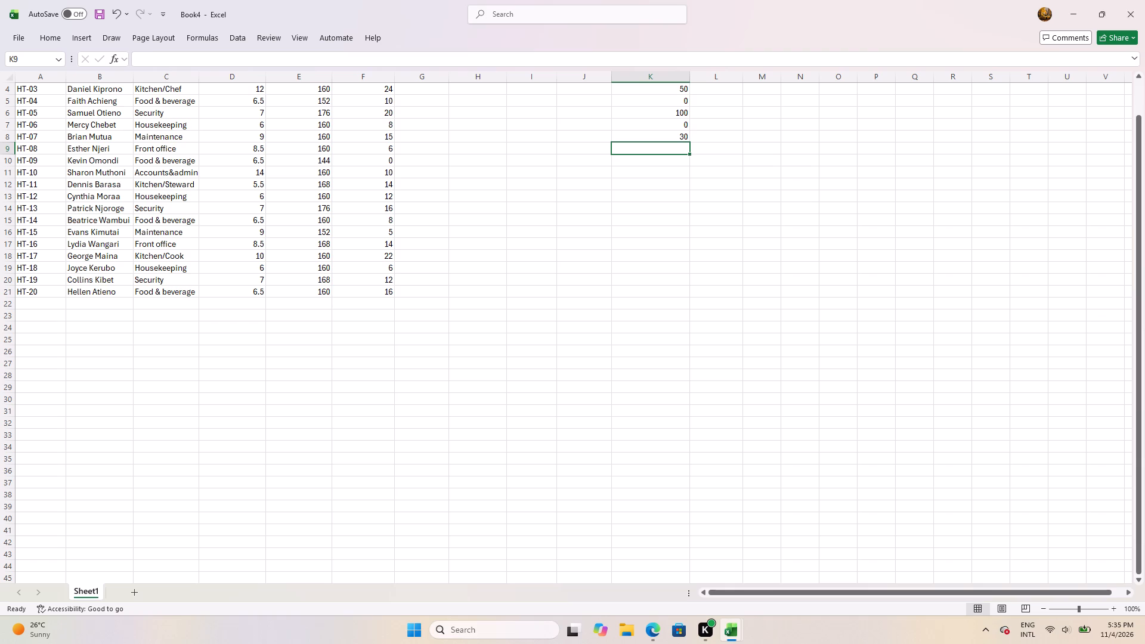
pyautogui.press('0')
pyautogui.press('Down')
pyautogui.write('40')
pyautogui.press('Down')
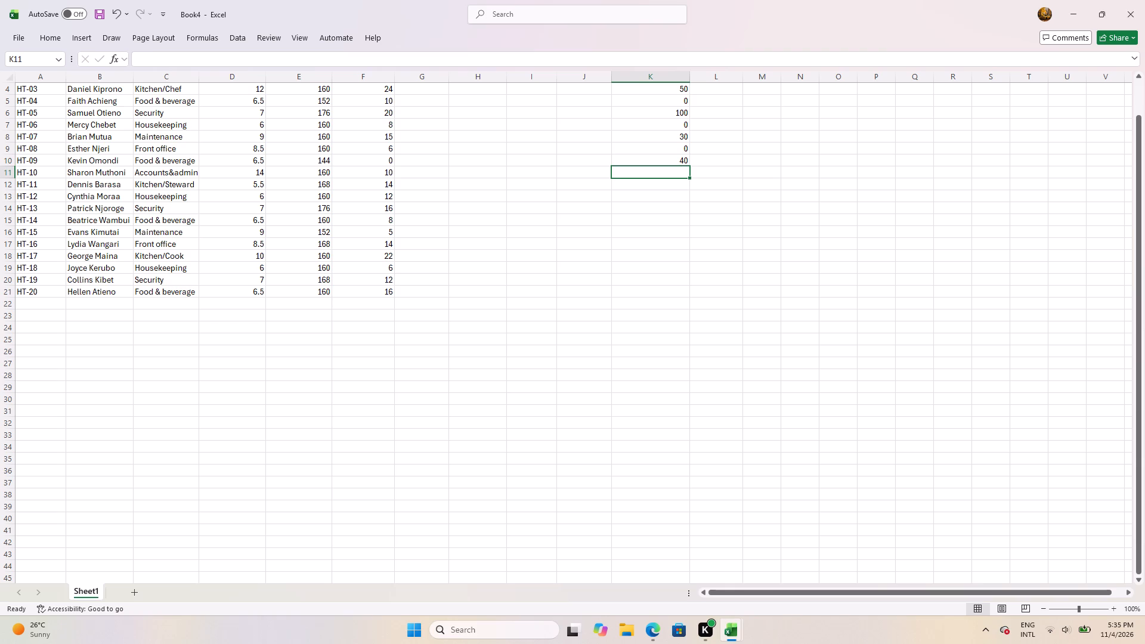
pyautogui.press('0')
pyautogui.press('Down')
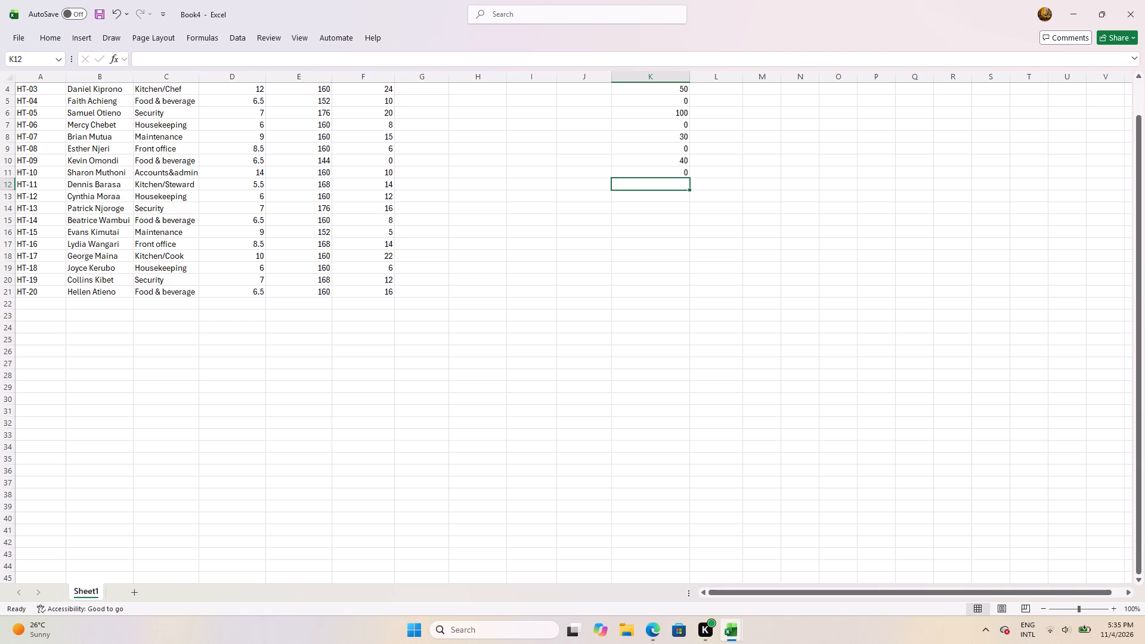
# Enter advance deductions 20, 0, 0, 25 and 0 for employees HT-11 to HT-15 in cells K12 to K16.
pyautogui.write('20')
pyautogui.press('Down')
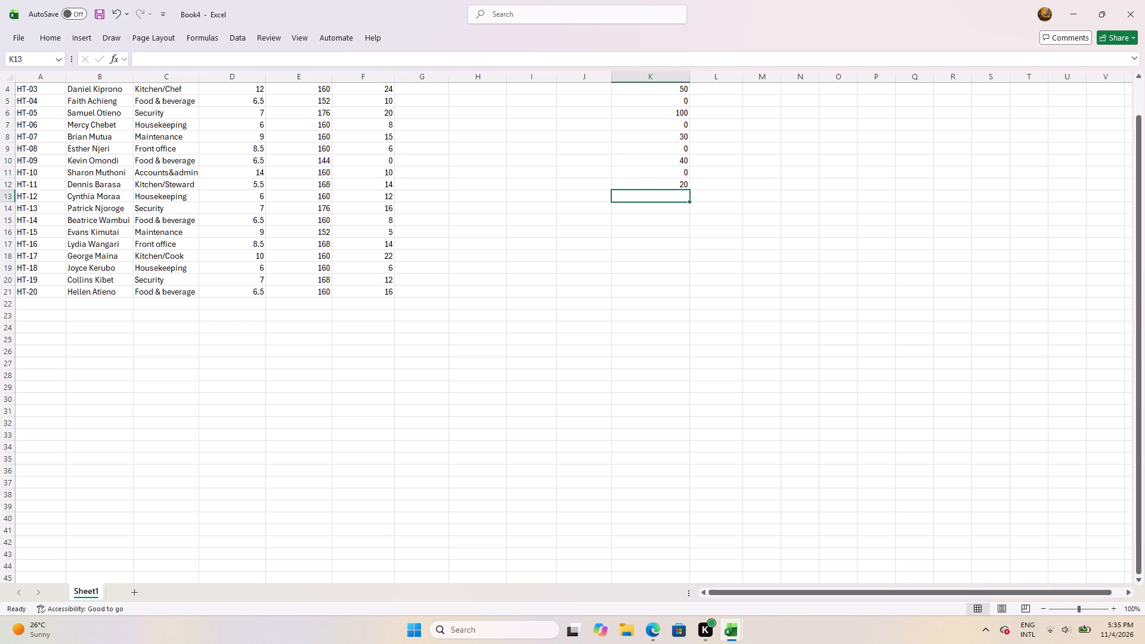
pyautogui.press('0')
pyautogui.press('Down')
pyautogui.press('0')
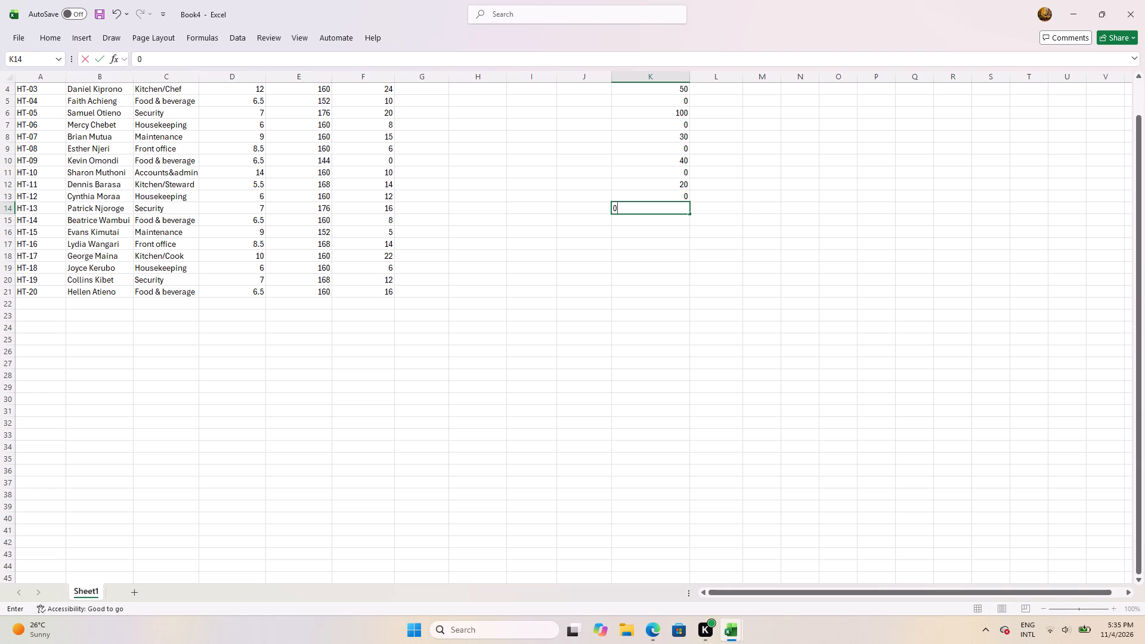
pyautogui.press('Down')
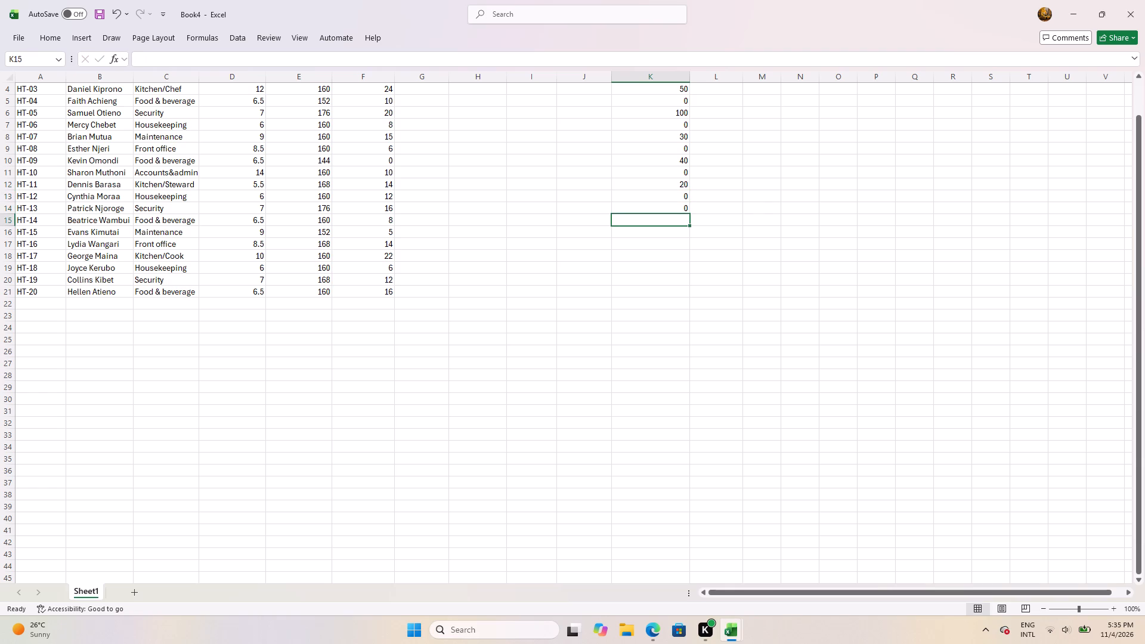
pyautogui.write('25')
pyautogui.press('Down')
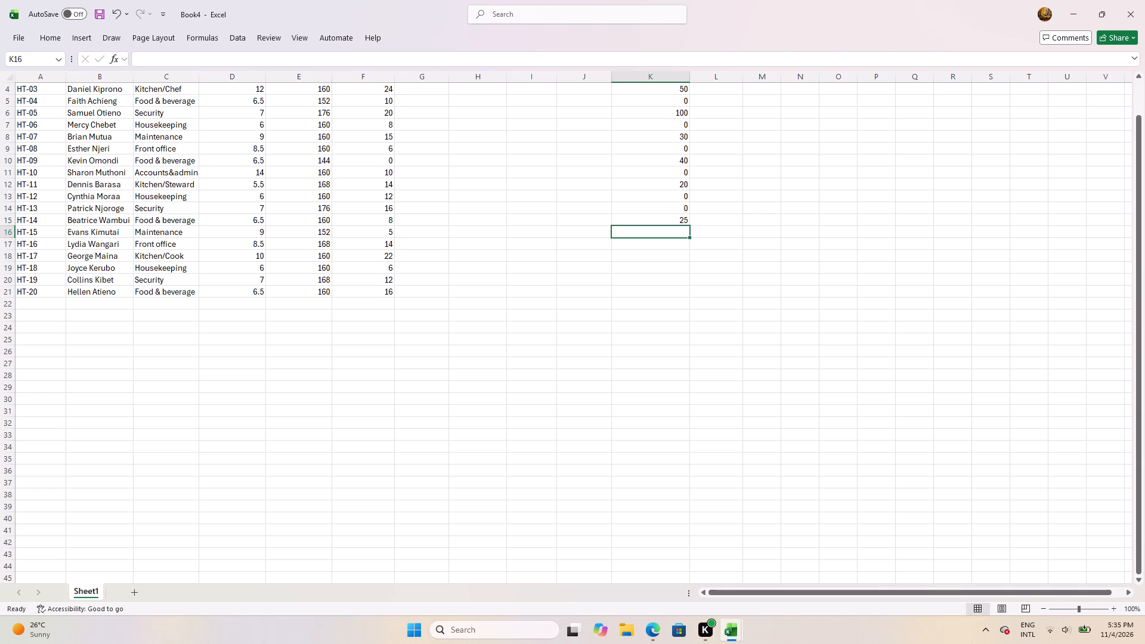
pyautogui.press('0')
pyautogui.press('Down')
# Enter advance deductions 0, 50, 0, 75 and 0 for employees HT-16 to HT-20 in cells K17 to K21.
pyautogui.press('0')
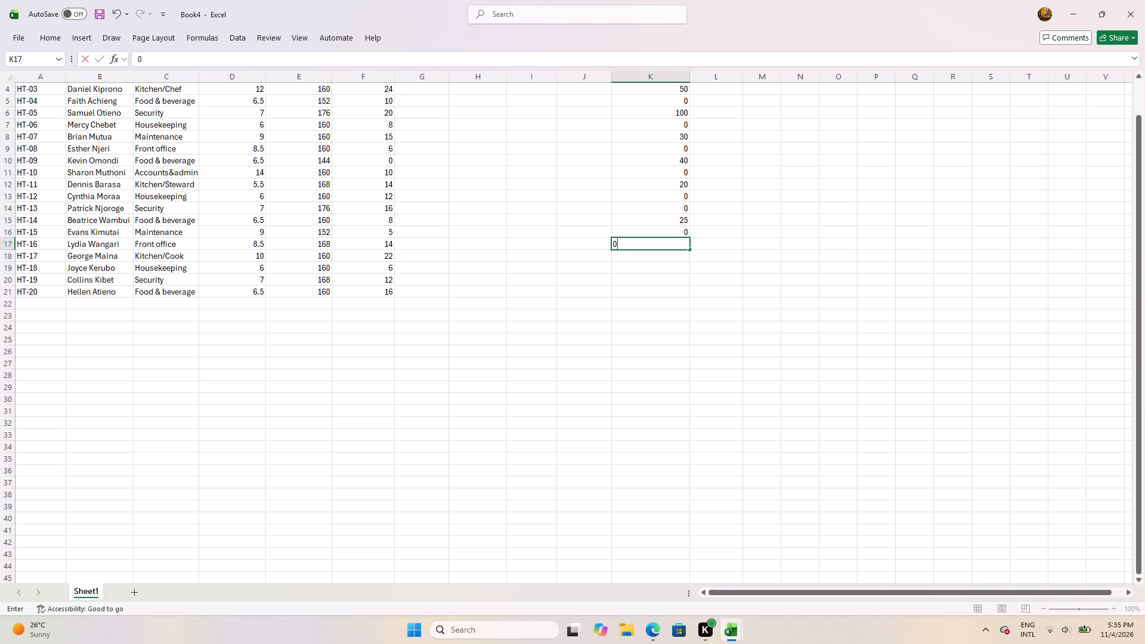
pyautogui.press('Down')
pyautogui.press('5')
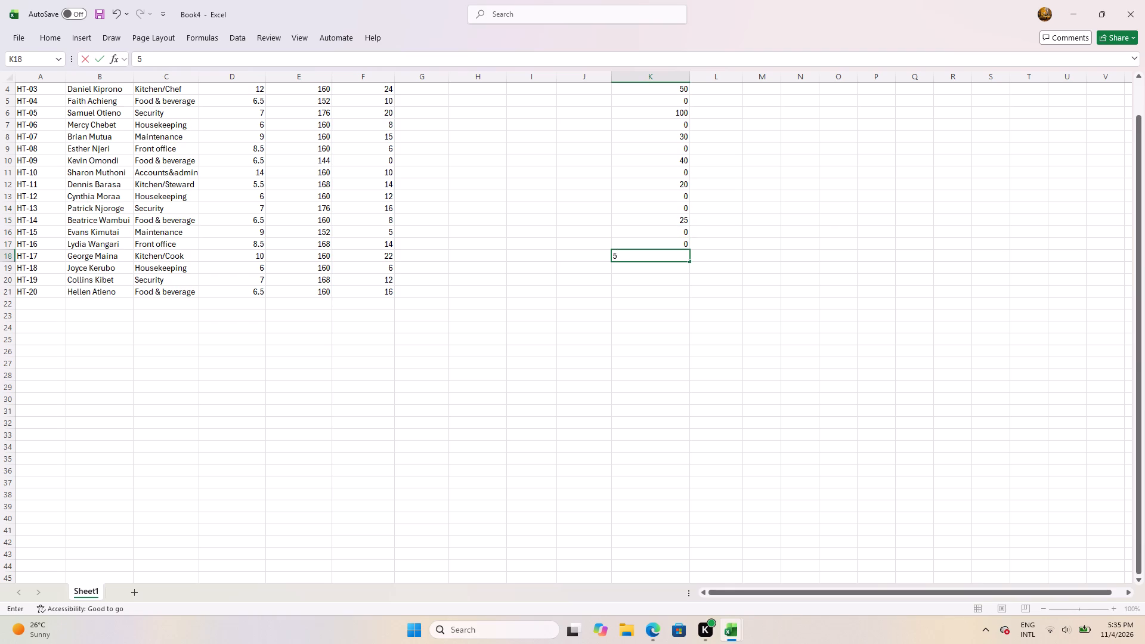
pyautogui.press('0')
pyautogui.press('Down')
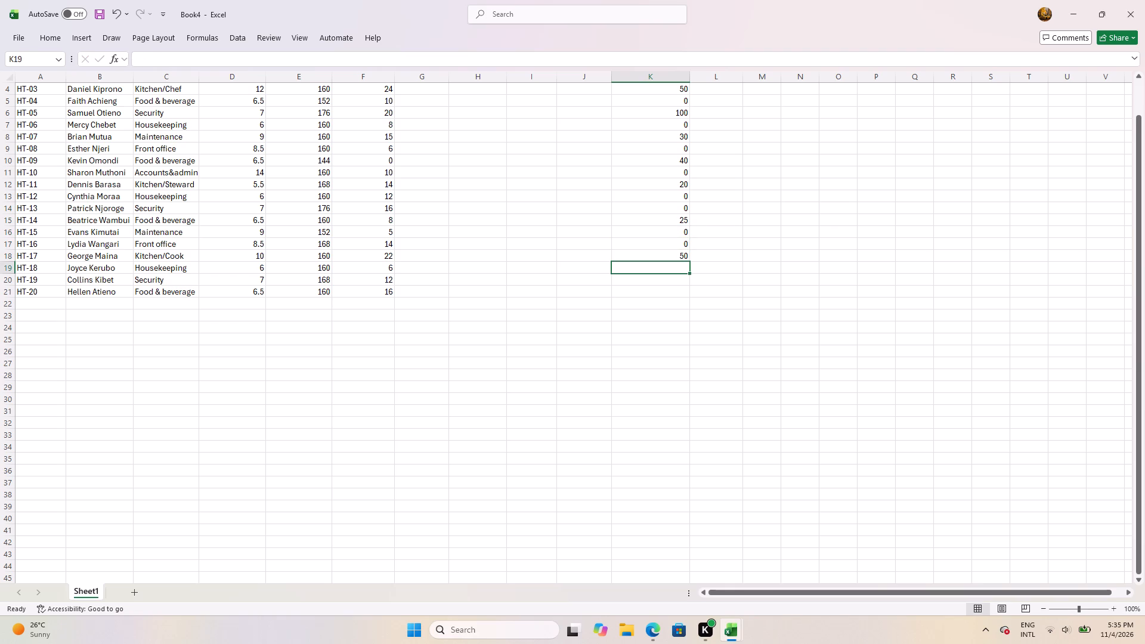
pyautogui.press('0')
pyautogui.press('Down')
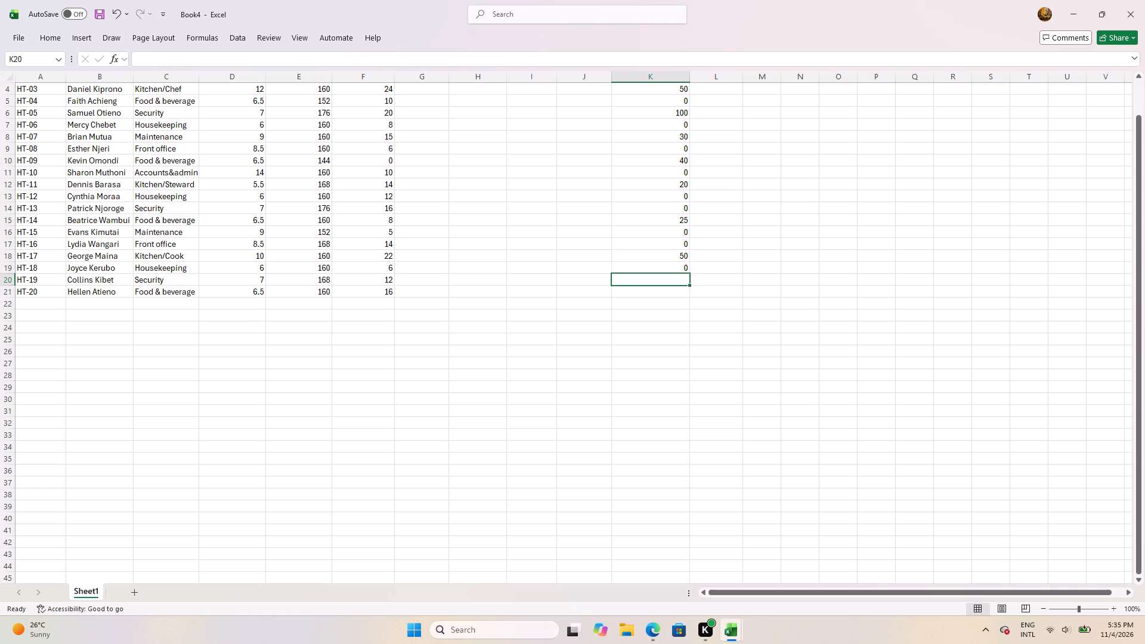
pyautogui.write('75')
pyautogui.press('Down')
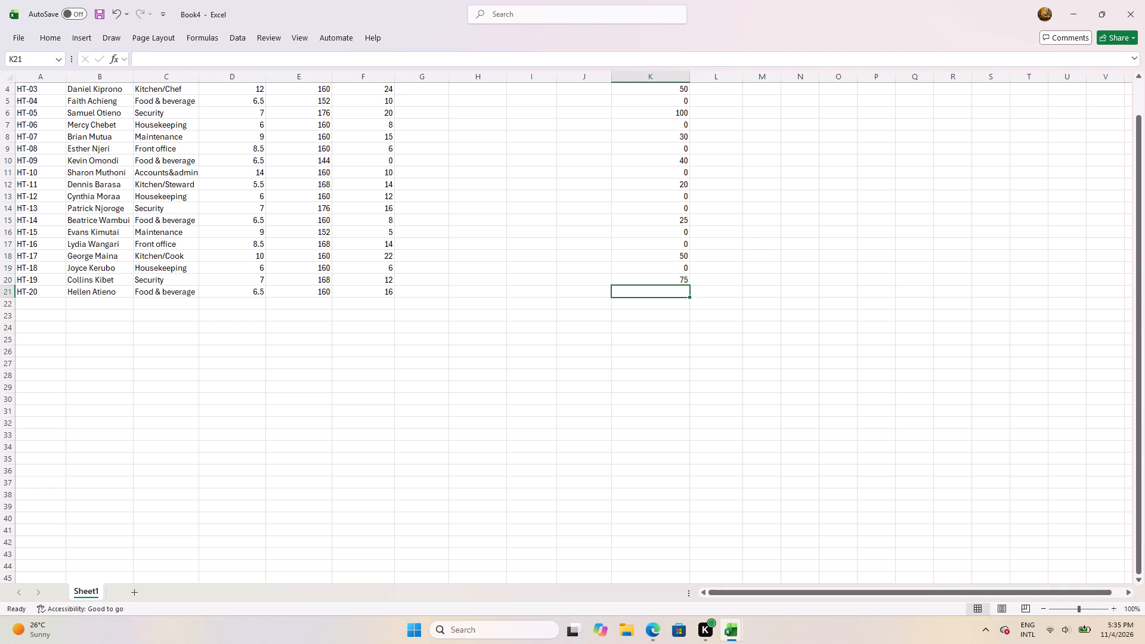
pyautogui.press('0')
pyautogui.press('Up')
# Correct the advance deductions to 30 for HT-20 in K21 and 0 for HT-19 in K20.
pyautogui.press('Up')
pyautogui.press('Up')
pyautogui.press('Up')
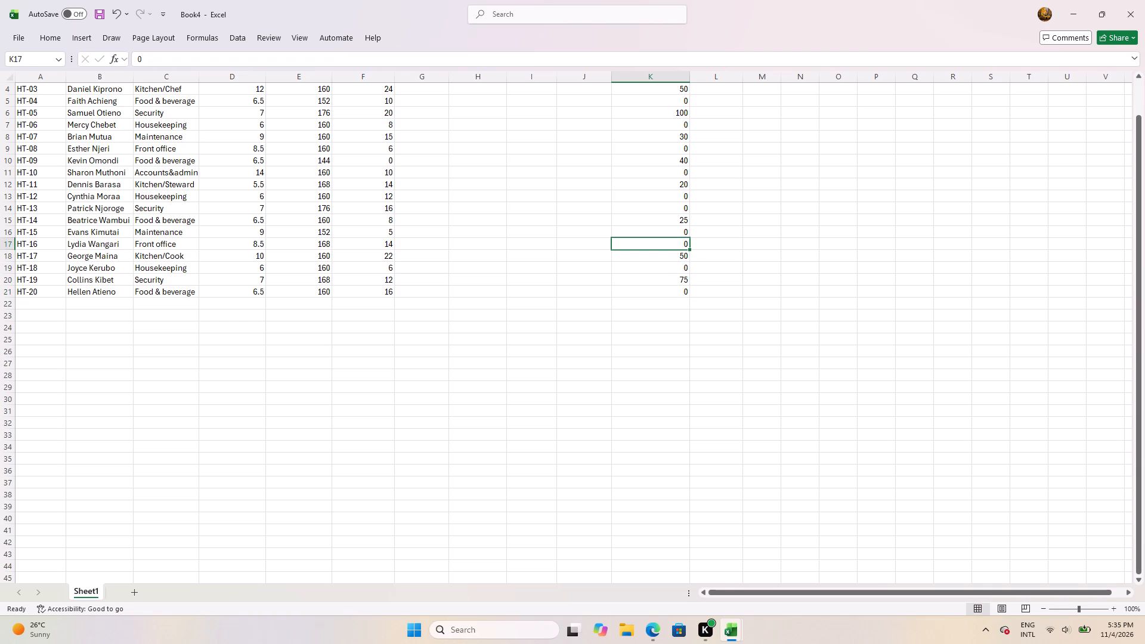
pyautogui.press('Down')
pyautogui.press('Down')
pyautogui.press('Down')
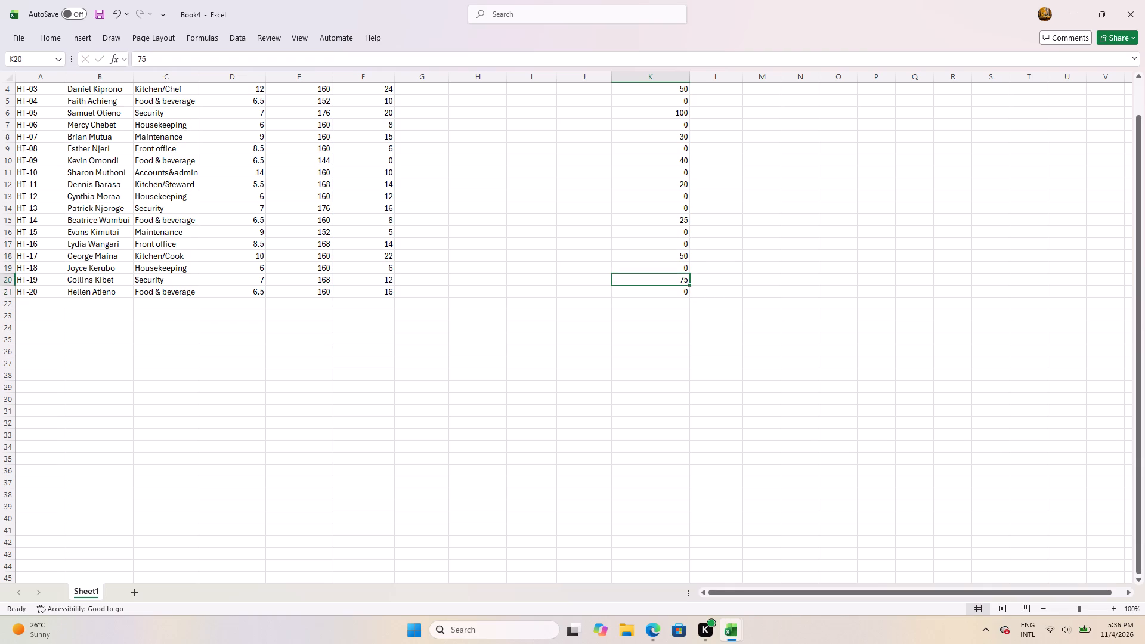
pyautogui.press('Down')
pyautogui.press('BackSpace')
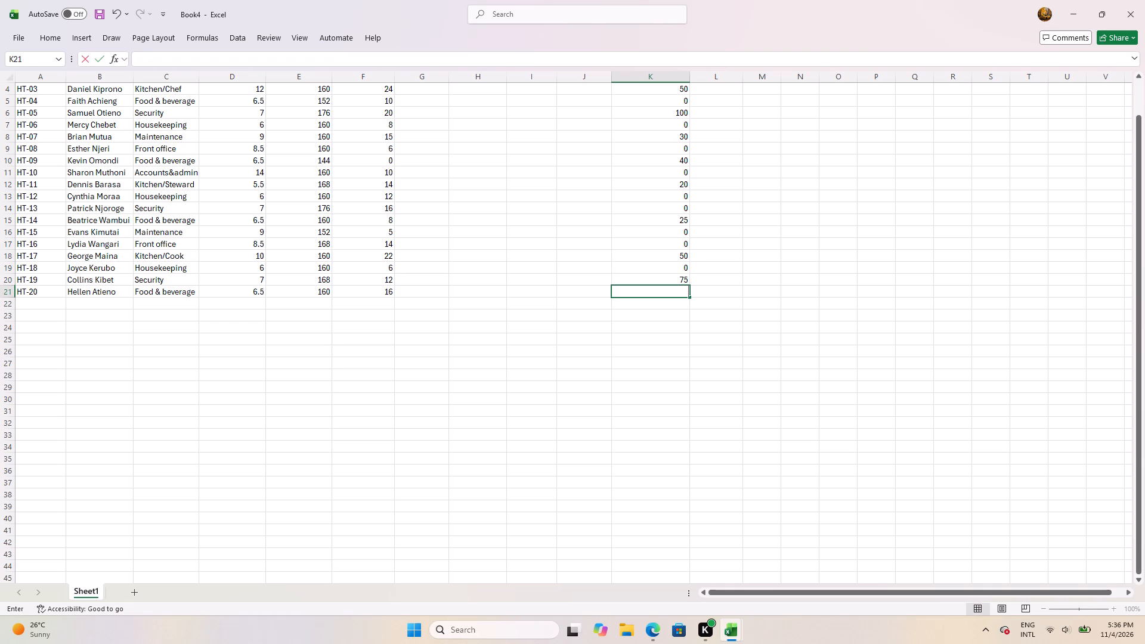
pyautogui.write('30')
pyautogui.press('Up')
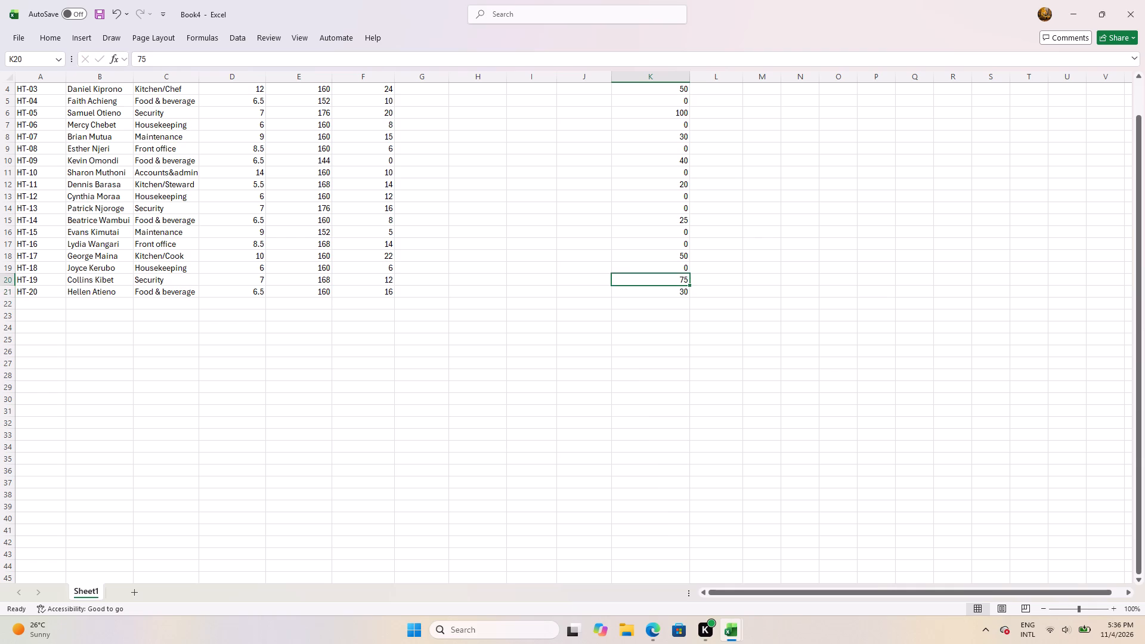
pyautogui.press('BackSpace')
pyautogui.press('0')
pyautogui.press('Up')
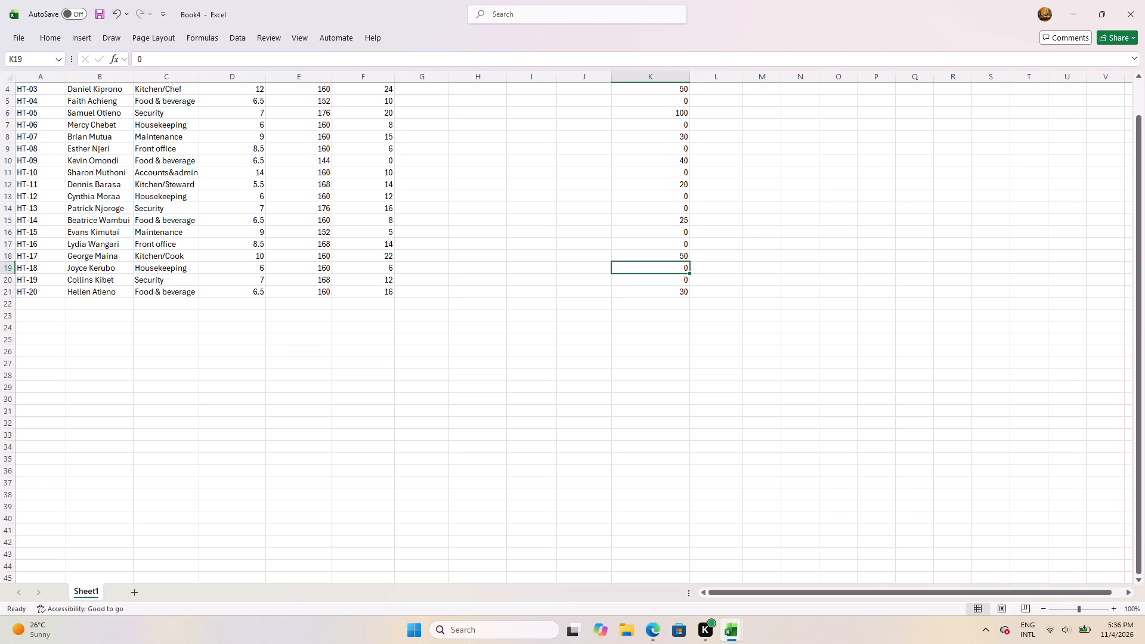
# Correct the advance deductions to 75 for HT-17 in K18 and 50 for HT-15 in K16.
pyautogui.press('Up')
pyautogui.press('BackSpace')
pyautogui.press('BackSpace')
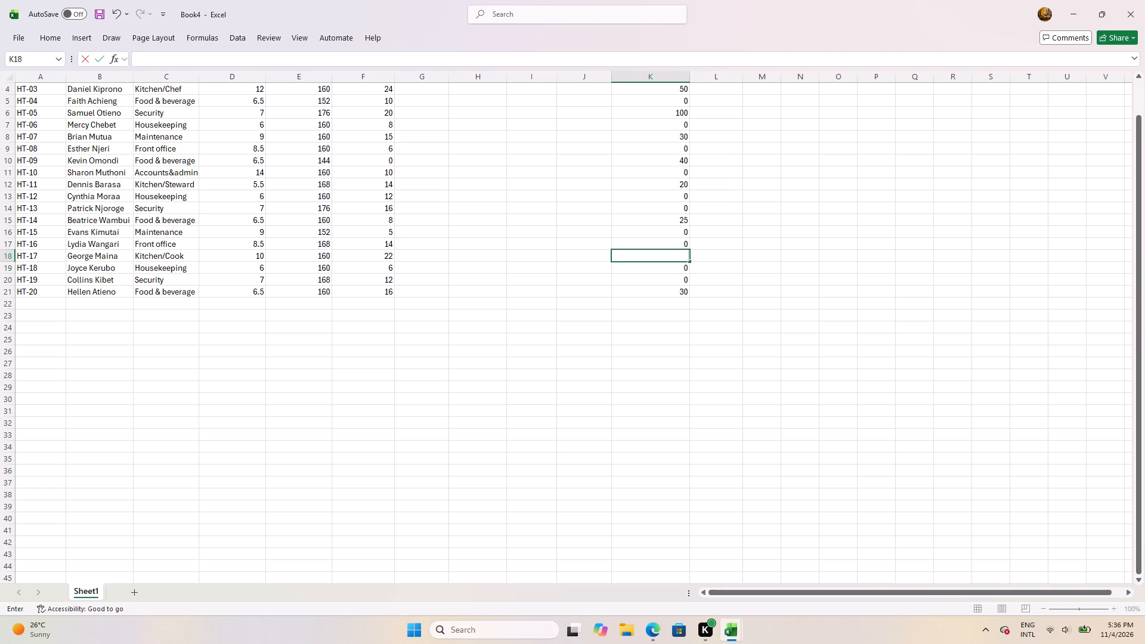
pyautogui.write('75')
pyautogui.press('Up')
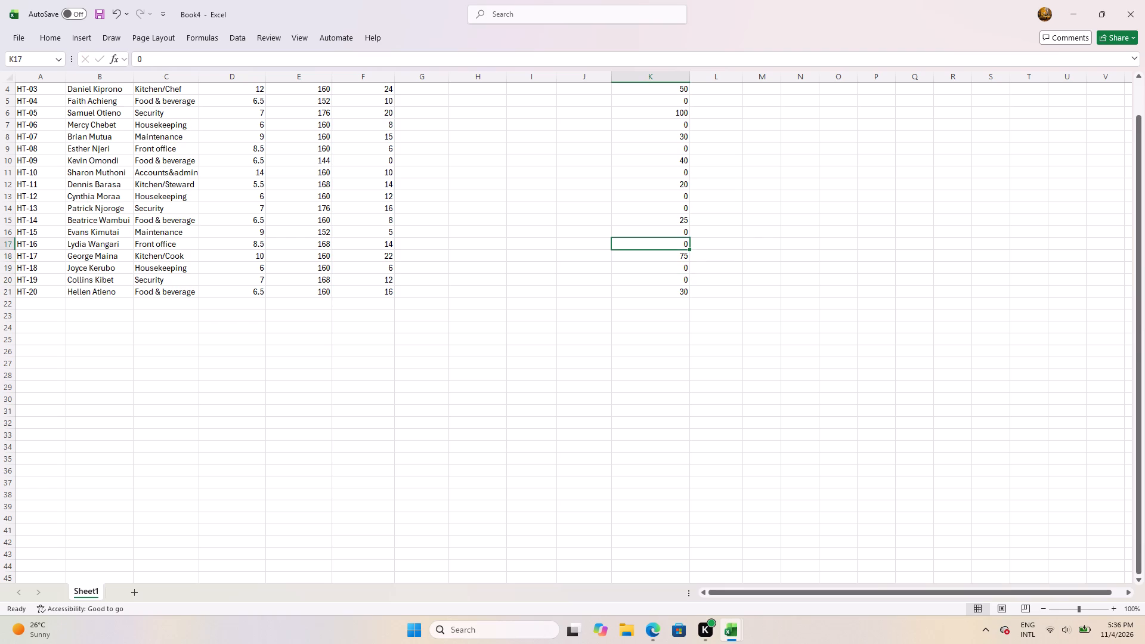
pyautogui.press('Up')
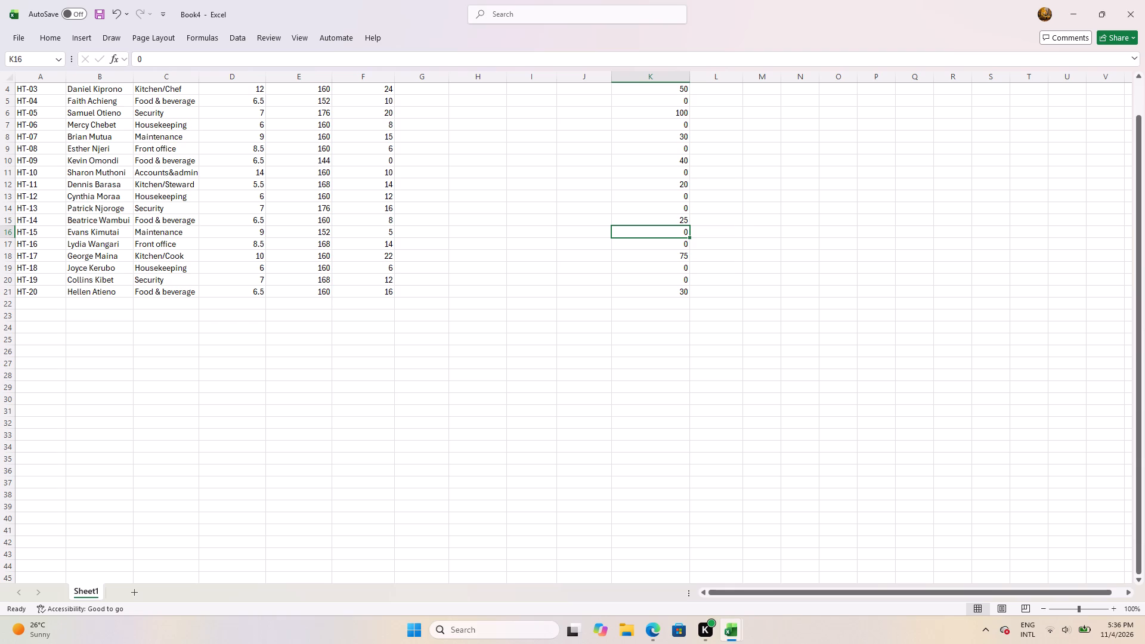
pyautogui.press('5')
pyautogui.press('0')
pyautogui.press('Up')
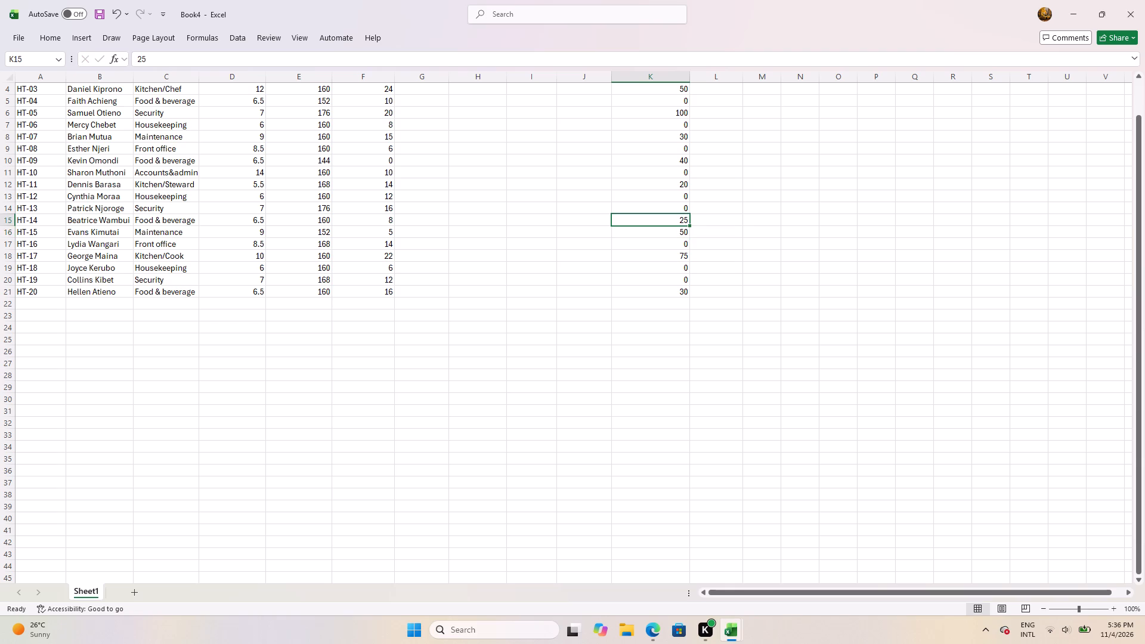
# Correct the advance deductions to 0 for HT-14 in K15 and 25 for HT-12 in K13.
pyautogui.press('BackSpace')
pyautogui.press('BackSpace')
pyautogui.press('0')
pyautogui.press('Up')
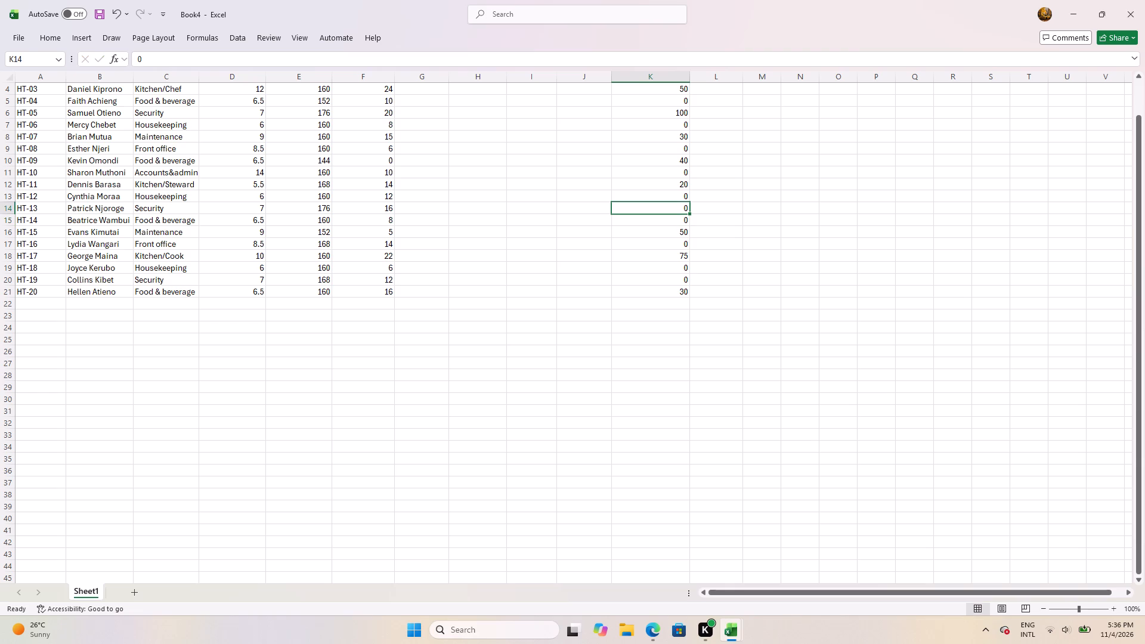
pyautogui.press('Up')
pyautogui.press('BackSpace')
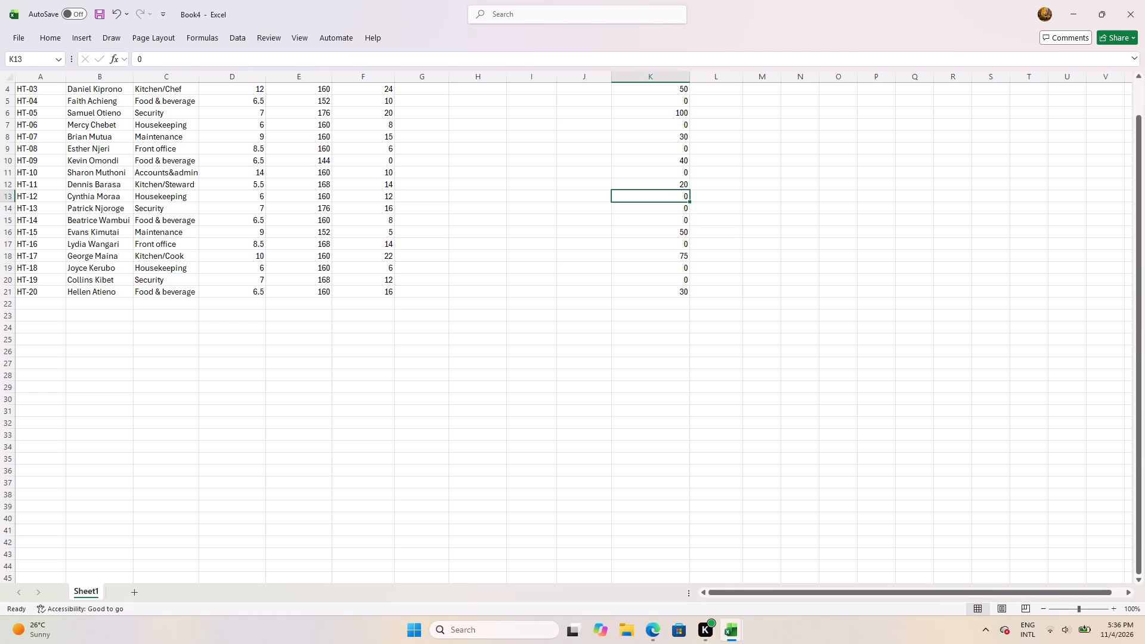
pyautogui.write('25')
pyautogui.press('Up')
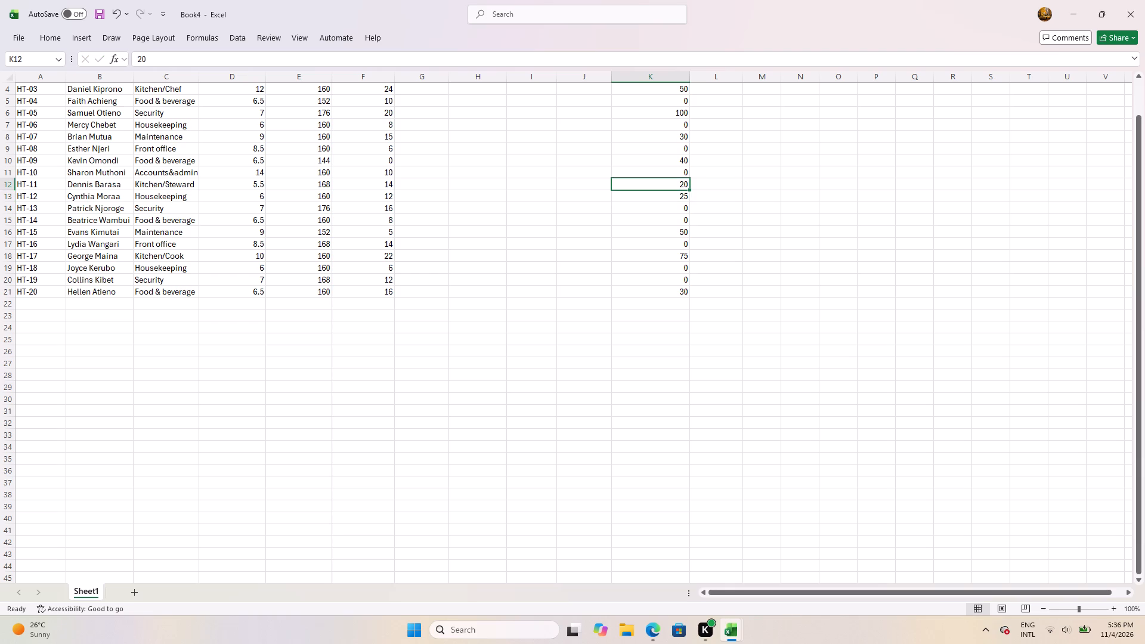
# Correct the advance deductions to 0 for HT-11 in K12, 20 for HT-09 in K10 and 40 for HT-07 in K8.
pyautogui.press('0')
pyautogui.press('Up')
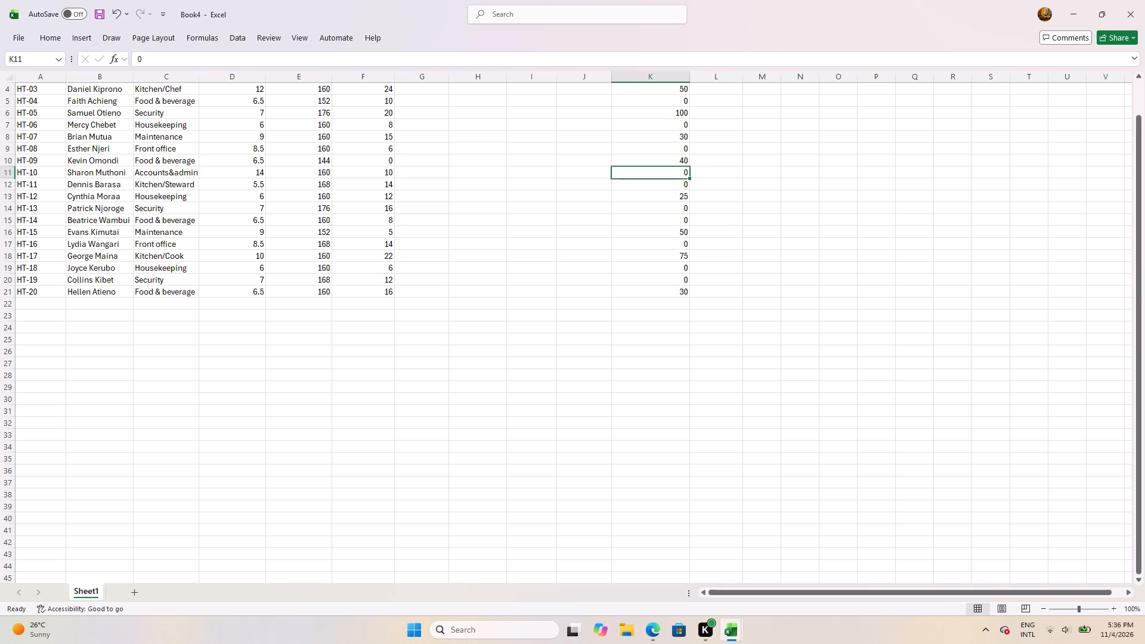
pyautogui.press('Up')
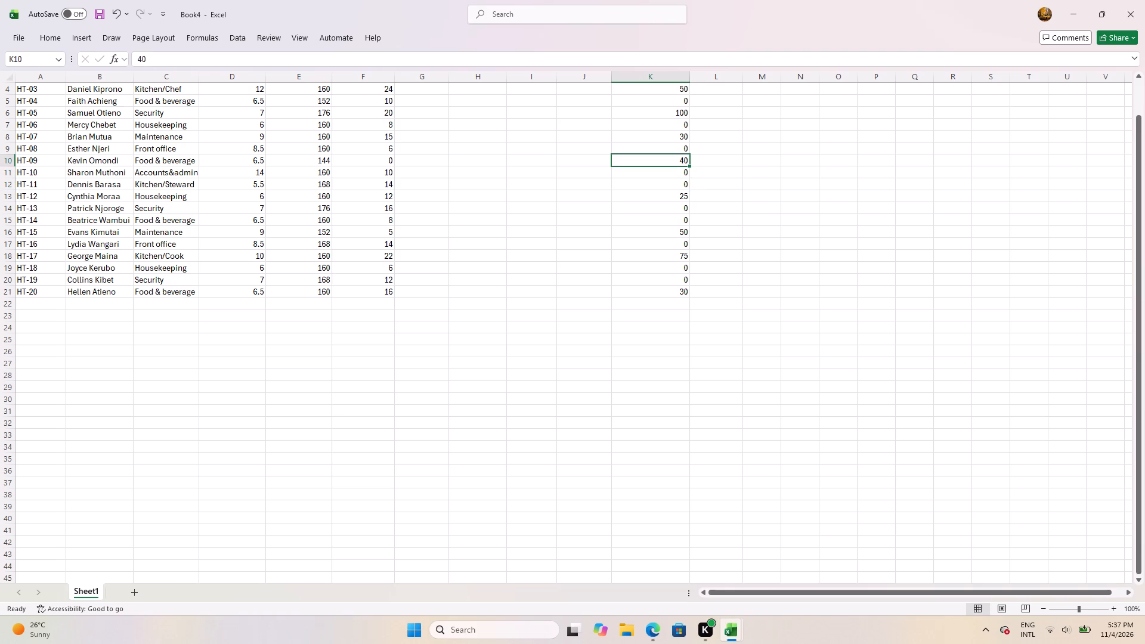
pyautogui.press('2')
pyautogui.press('0')
pyautogui.press('Up')
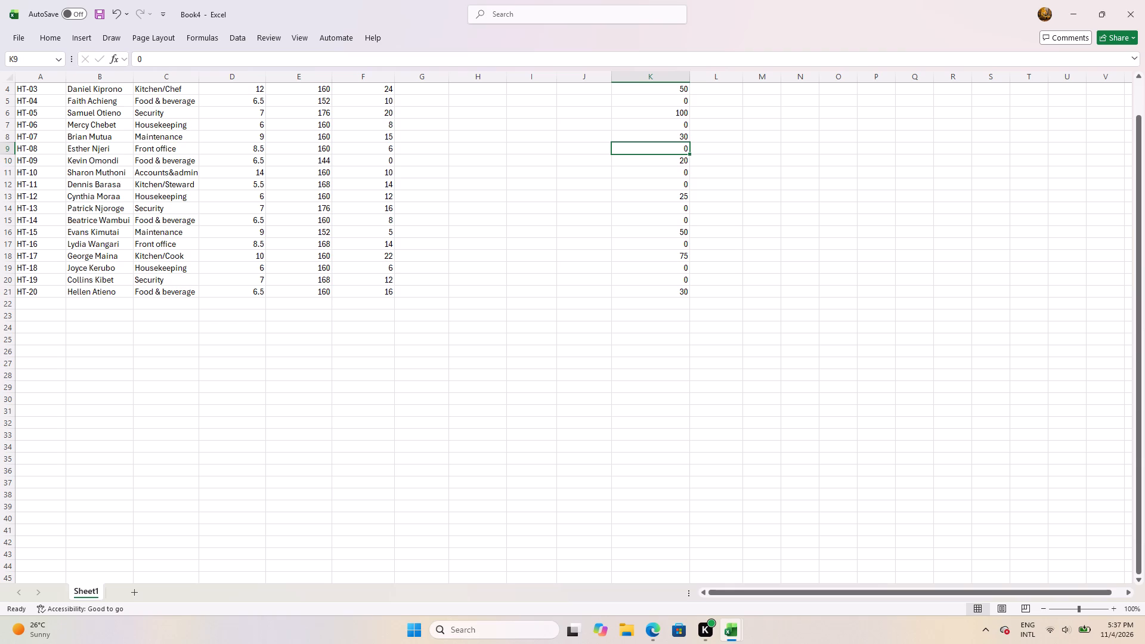
pyautogui.press('Up')
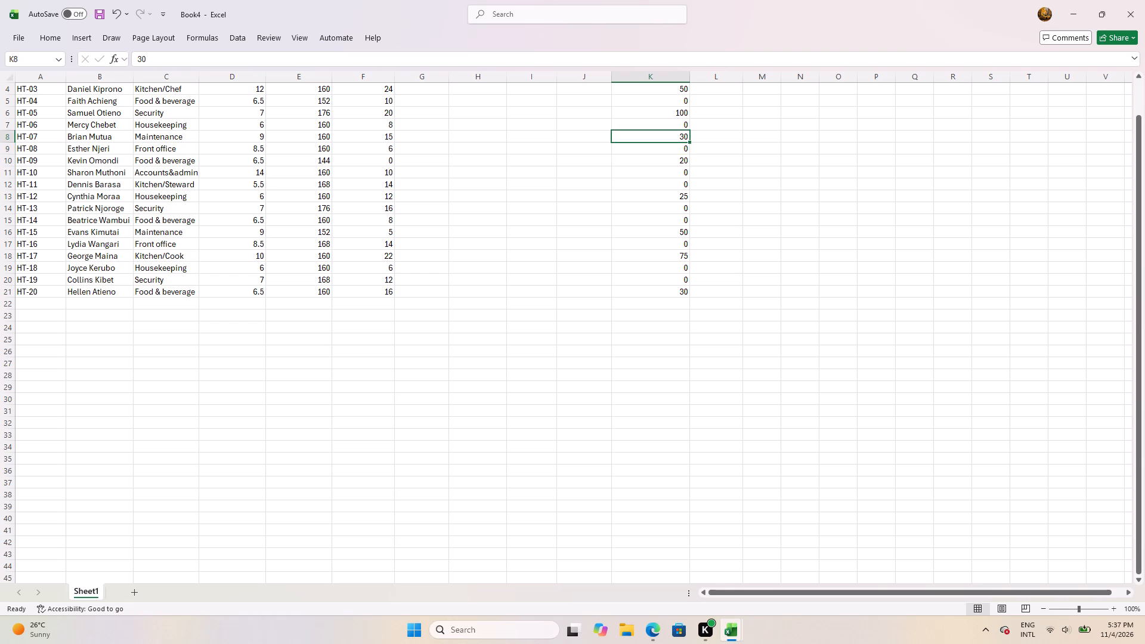
pyautogui.press('4')
pyautogui.press('0')
pyautogui.press('Up')
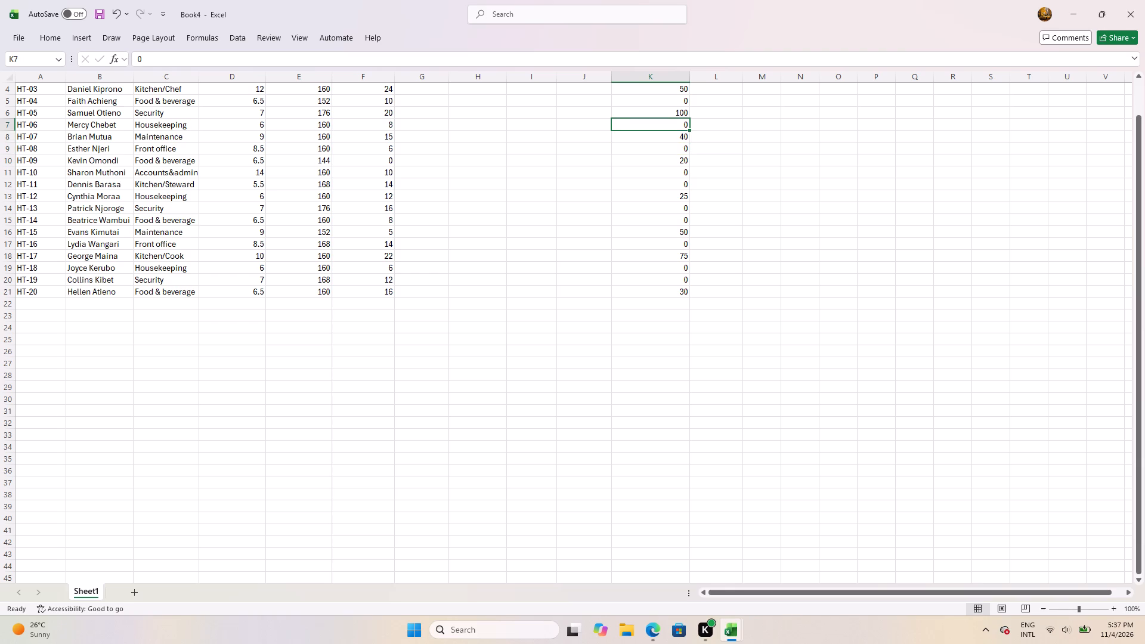
# Fill in the missing advance deduction of 0 for HT-02 in cell K3.
pyautogui.press('Up')
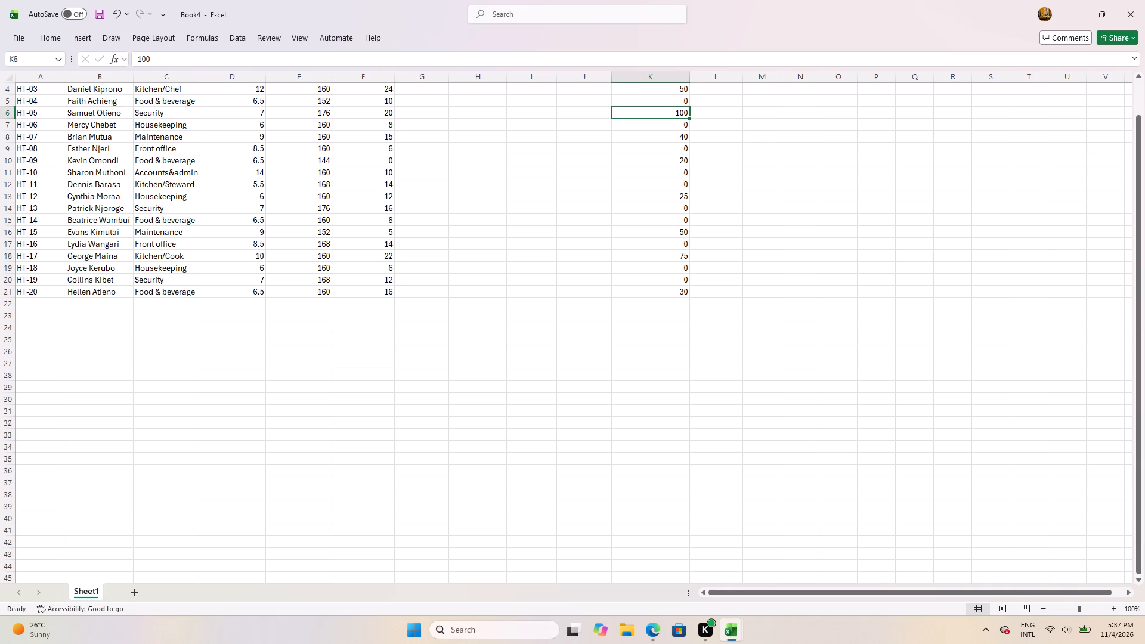
pyautogui.click(432, 92)
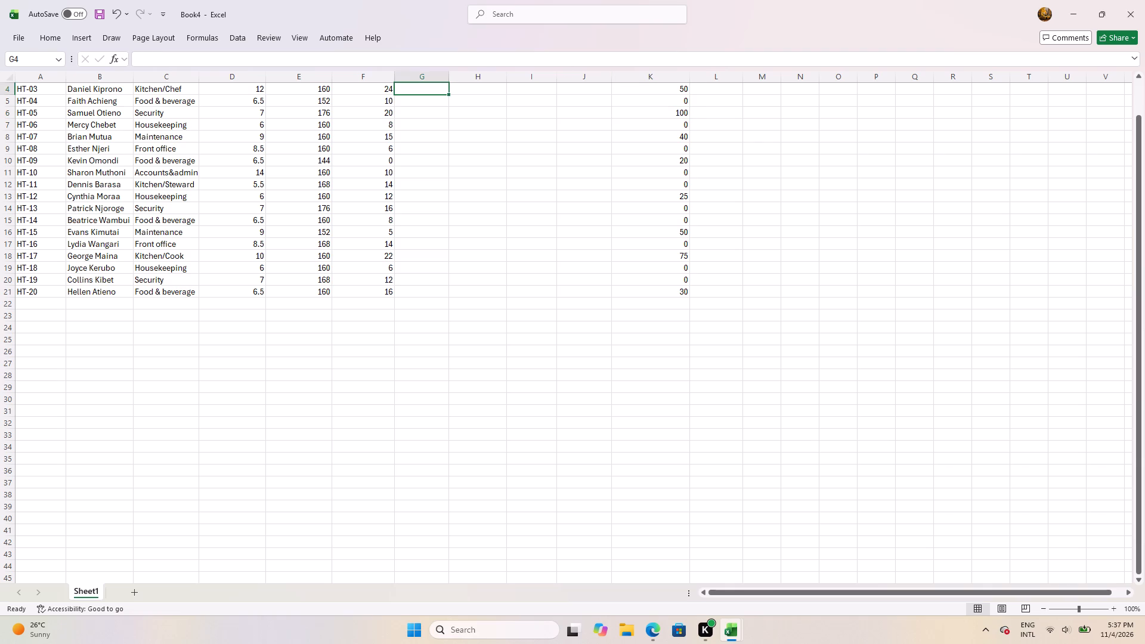
pyautogui.scroll(4, 522, 136)
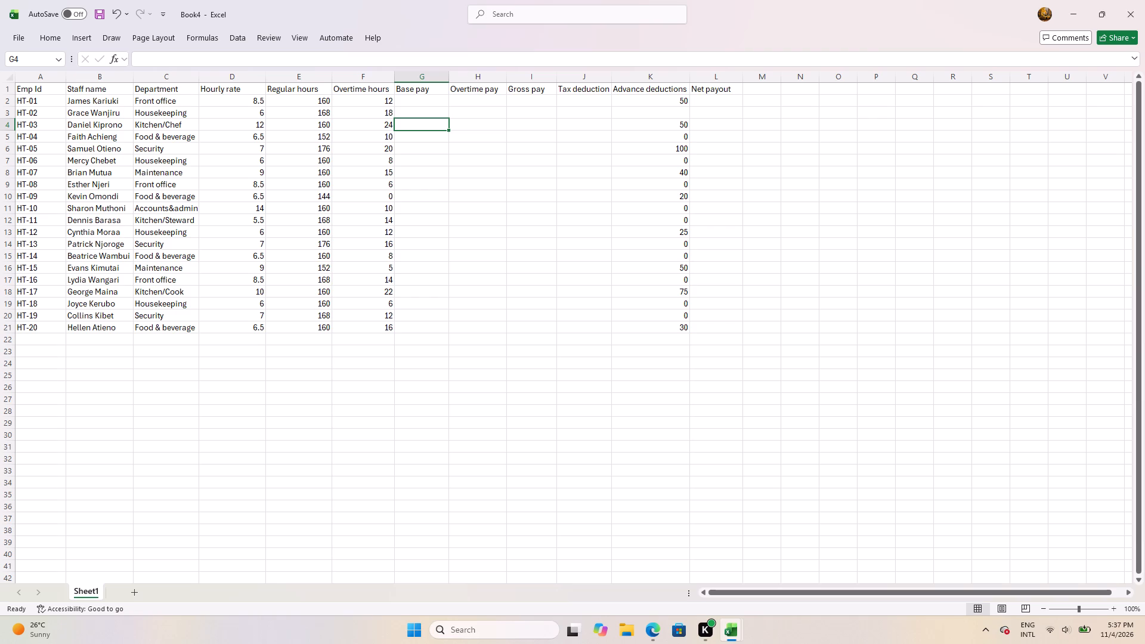
pyautogui.scroll(8, 682, 154)
pyautogui.click(677, 114)
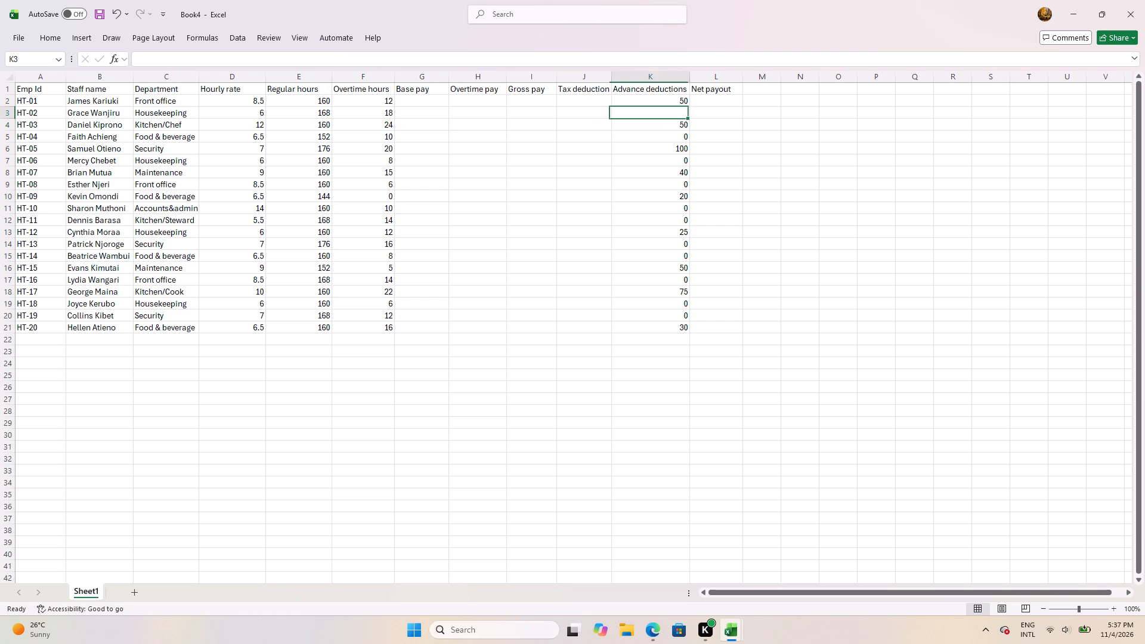
pyautogui.press('0')
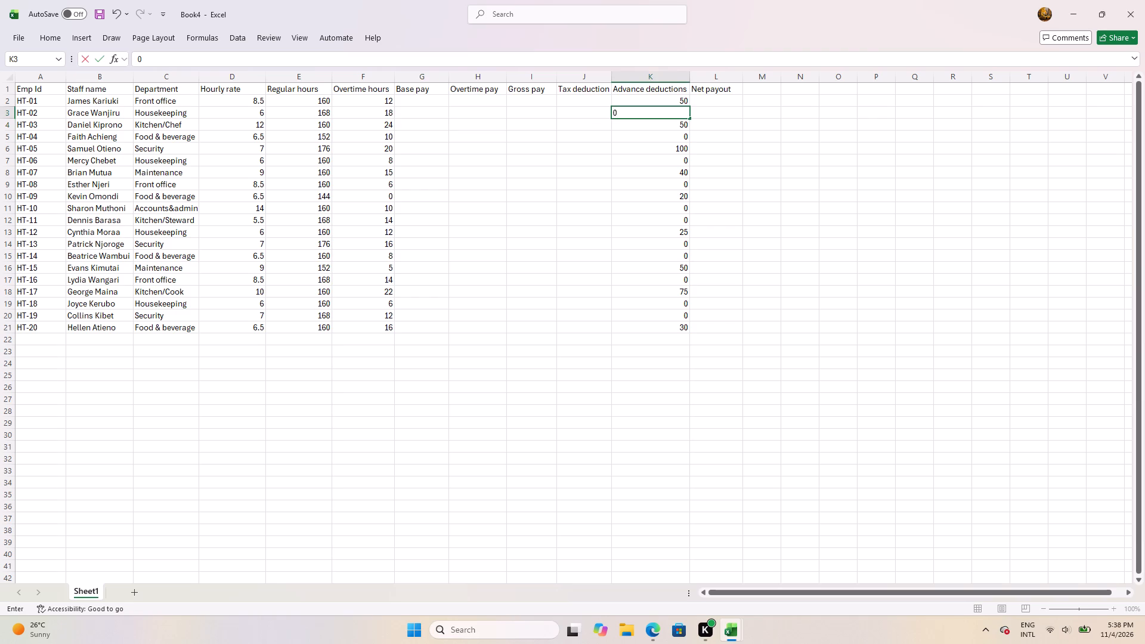
# Correct the advance deductions to 100 for HT-03 in K4 and 30 for HT-05 in K6.
pyautogui.click(683, 126)
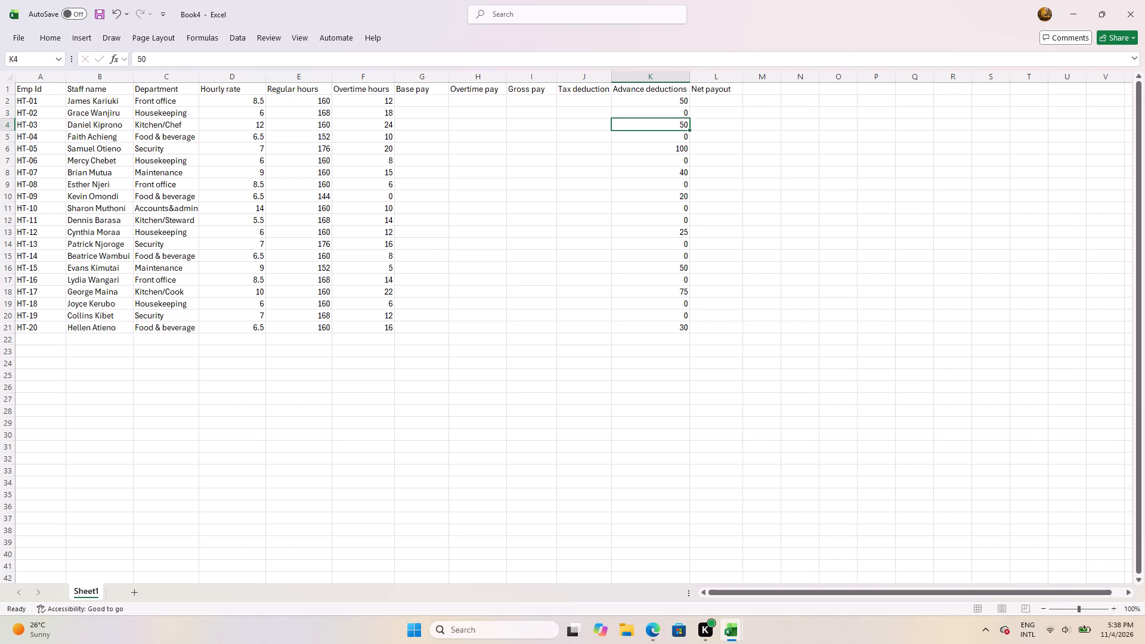
pyautogui.press('BackSpace')
pyautogui.press('BackSpace')
pyautogui.write('100')
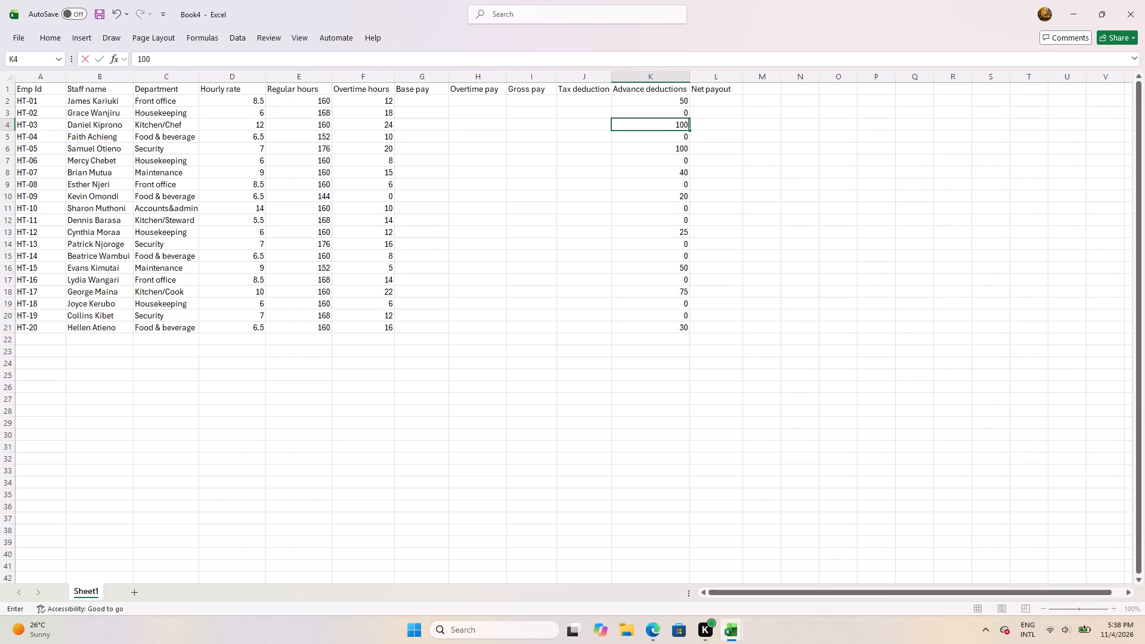
pyautogui.press('Down')
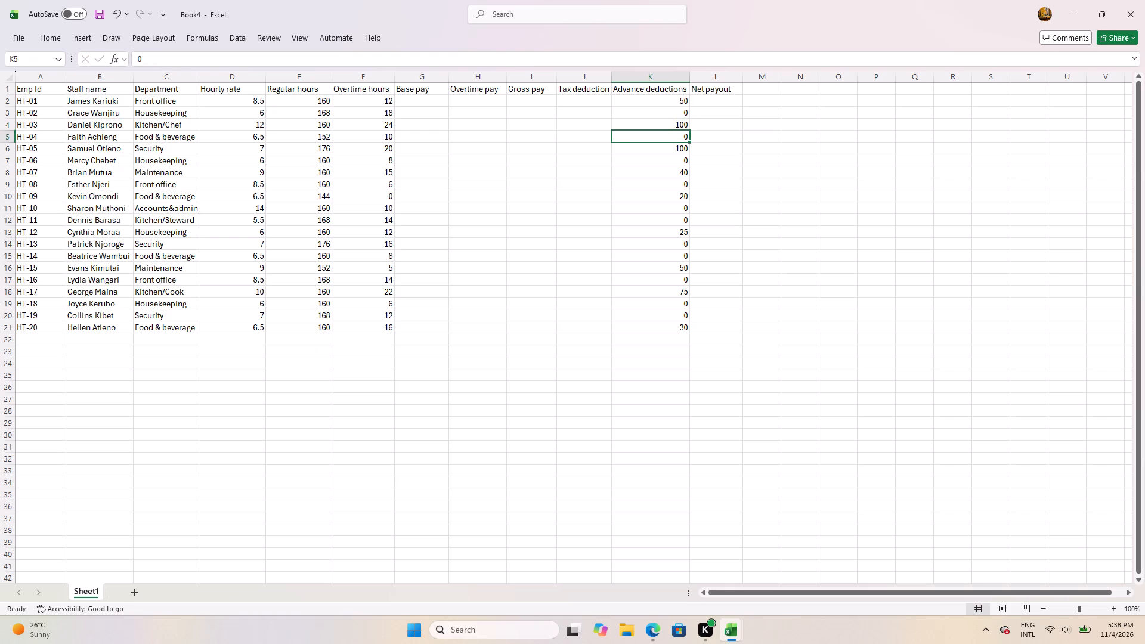
pyautogui.press('Down')
pyautogui.press('BackSpace')
pyautogui.press('BackSpace')
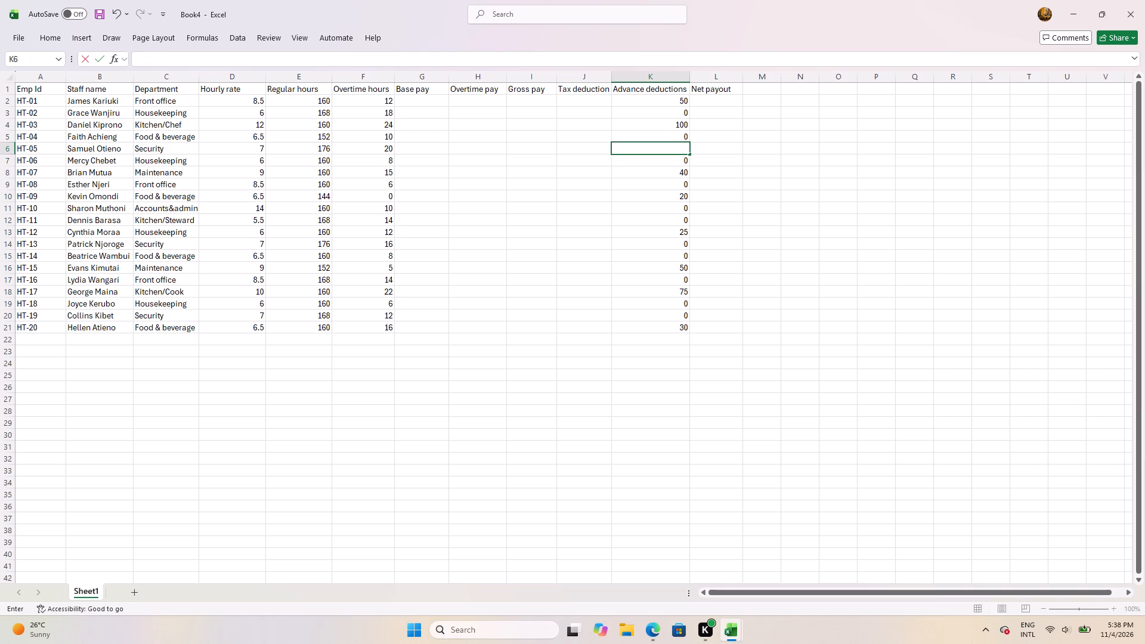
pyautogui.write('30')
pyautogui.press('Down')
# Check the advance deductions in column K for employees HT-06 to HT-13.
pyautogui.press('Down')
pyautogui.press('Down')
pyautogui.press('Down')
pyautogui.press('Down')
pyautogui.press('Down')
pyautogui.press('Down')
pyautogui.press('Down')
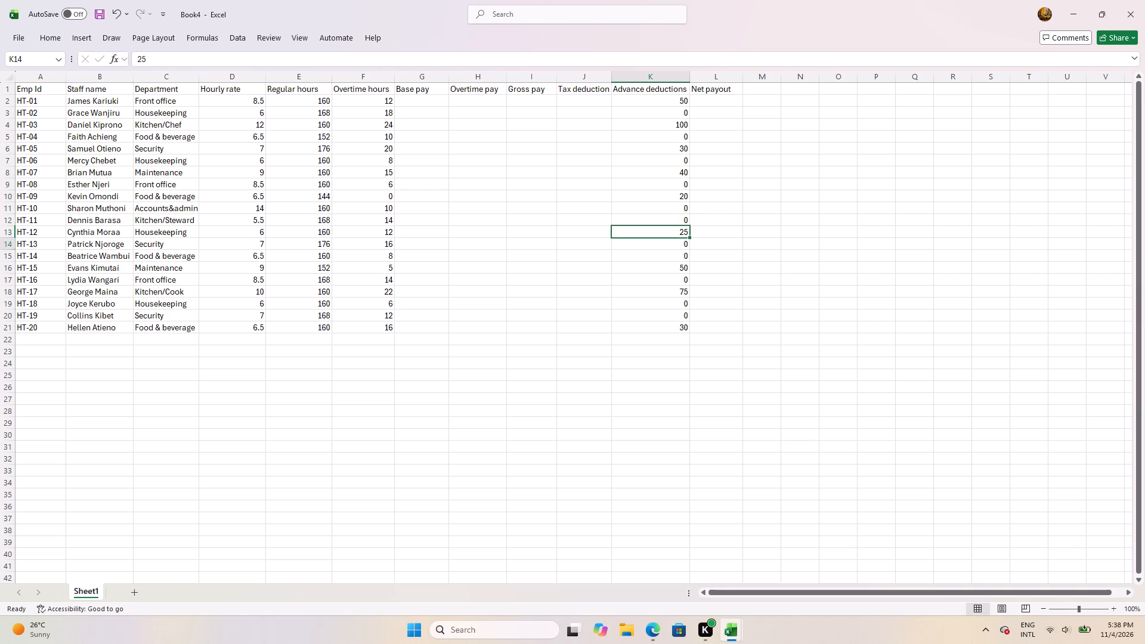
pyautogui.press('Down')
pyautogui.press('Up')
pyautogui.press('Up')
# Select the Base pay cell G2 for HT-01.
pyautogui.click(430, 95)
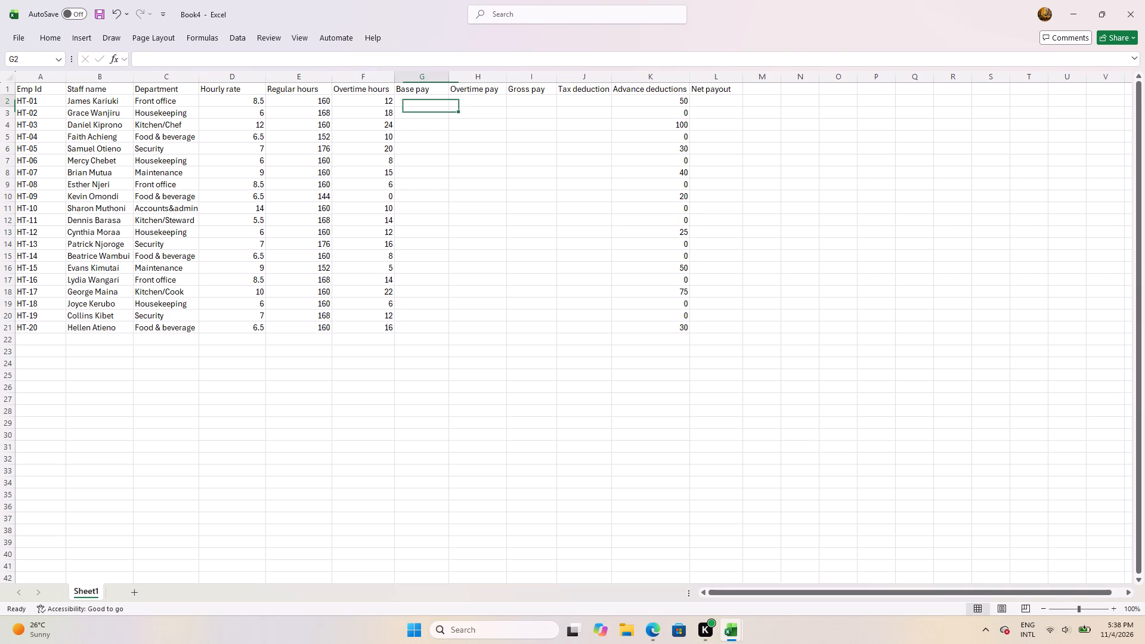
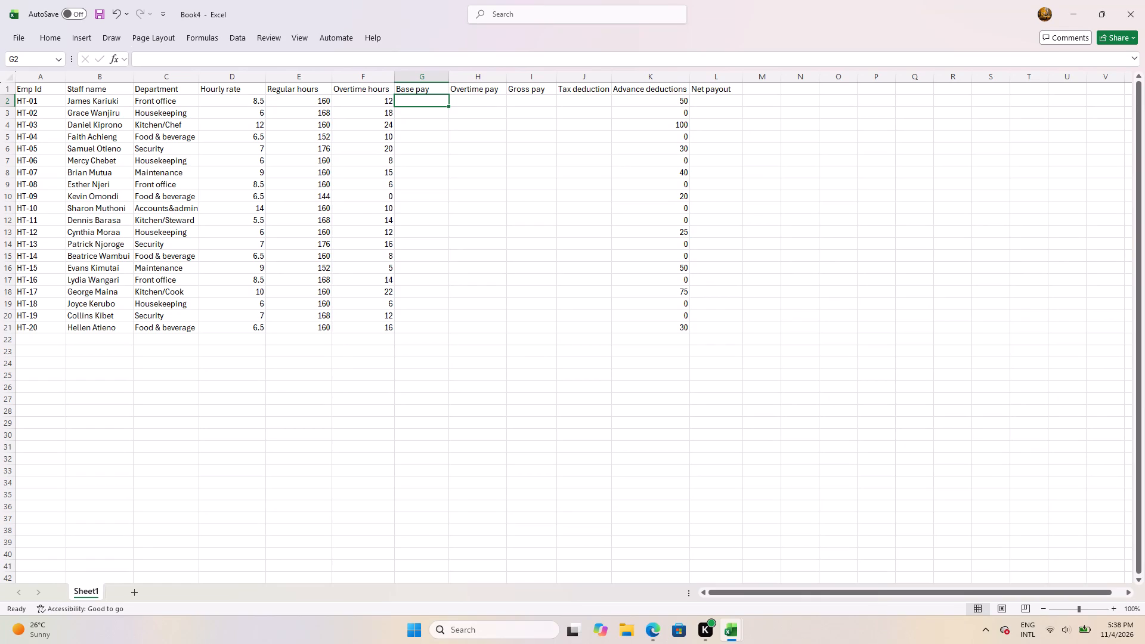
# Calculate HT-01's base pay in G2 as hourly rate times regular hours with the formula =D2*E2.
pyautogui.press('=')
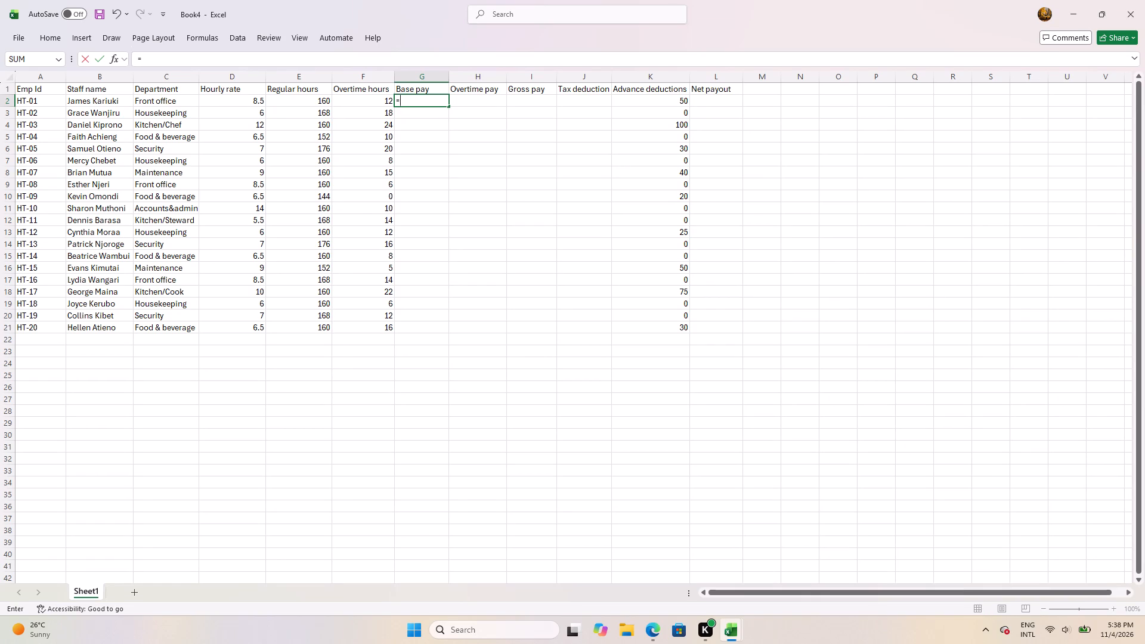
pyautogui.write('D2')
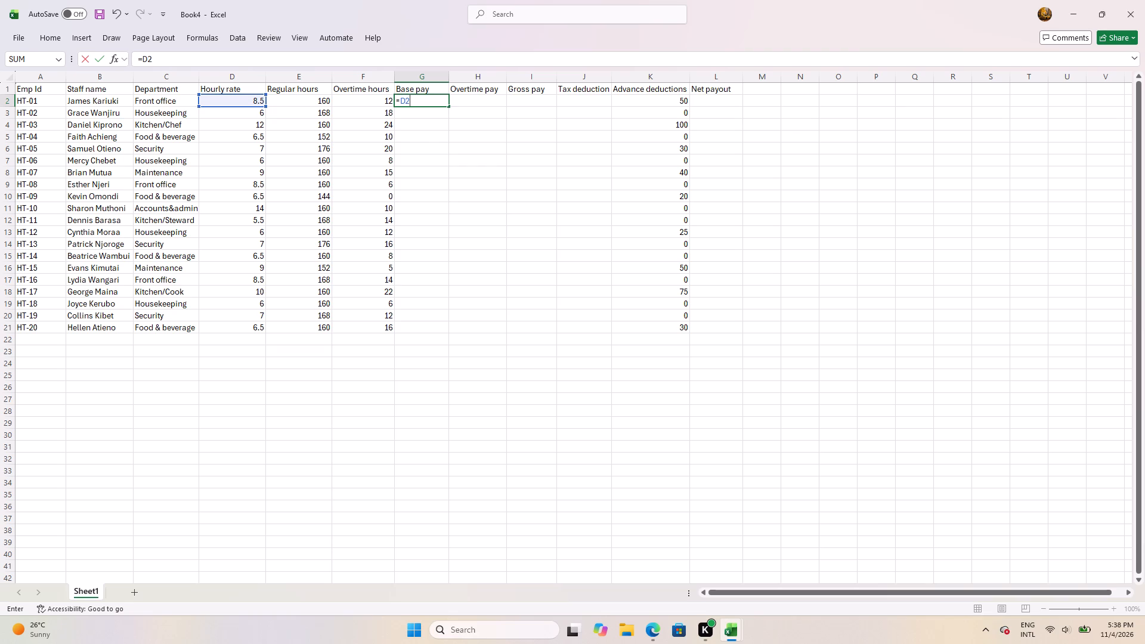
pyautogui.hotkey('shift', '*')
pyautogui.write('E2')
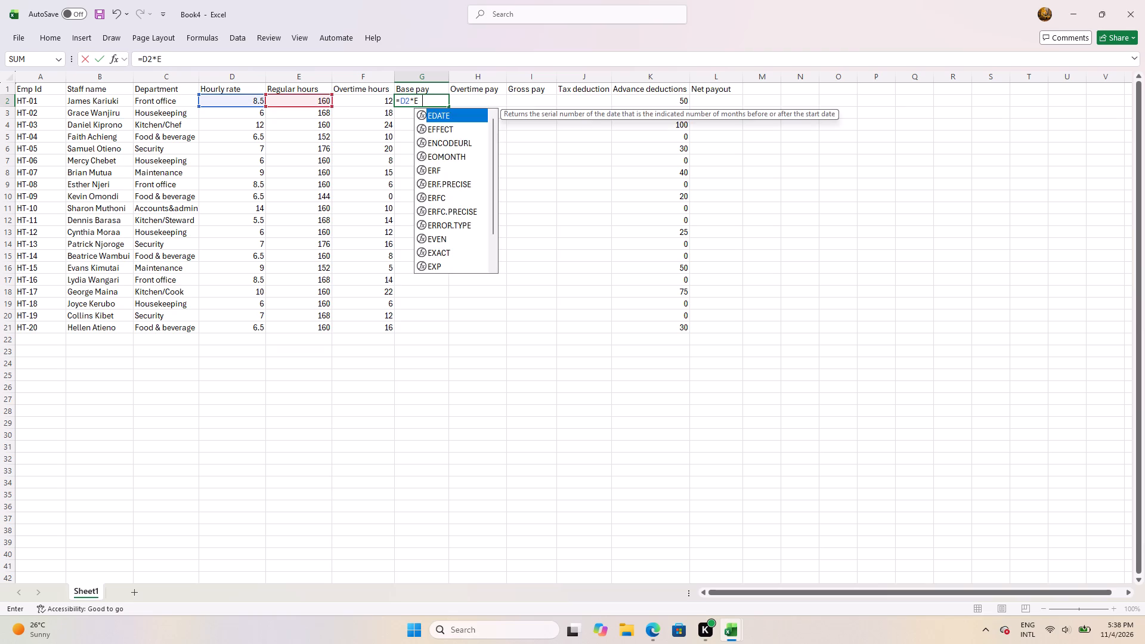
pyautogui.press('Return')
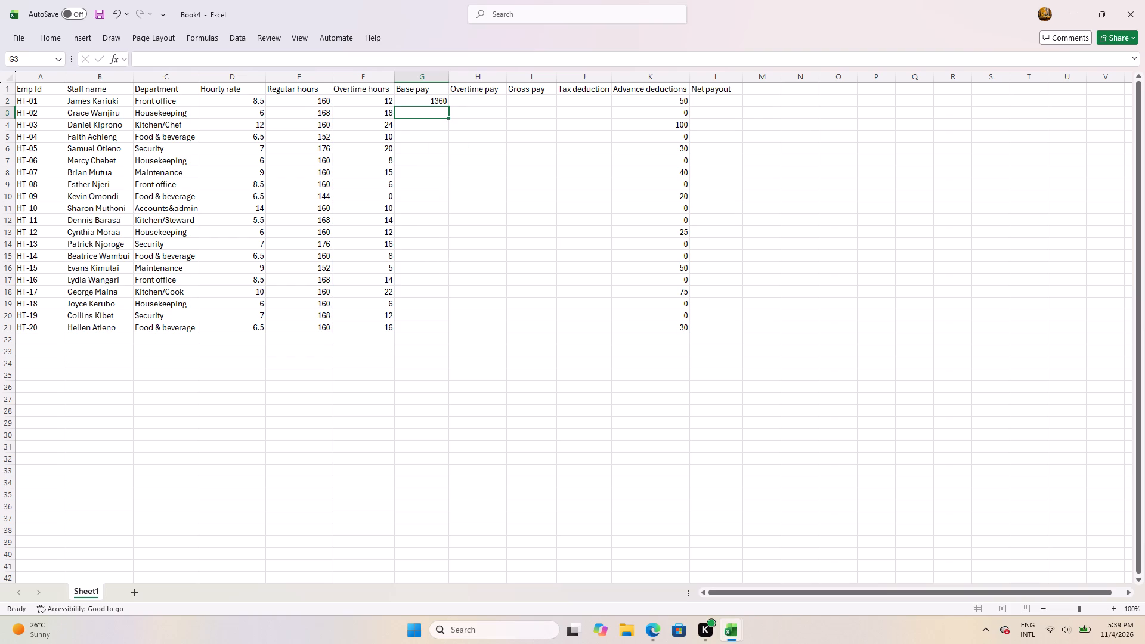
# Calculate HT-01's overtime pay in H2 at 1.5 times the hourly rate with the formula =F2*(D2*1.5).
pyautogui.press('Up')
pyautogui.press('Right')
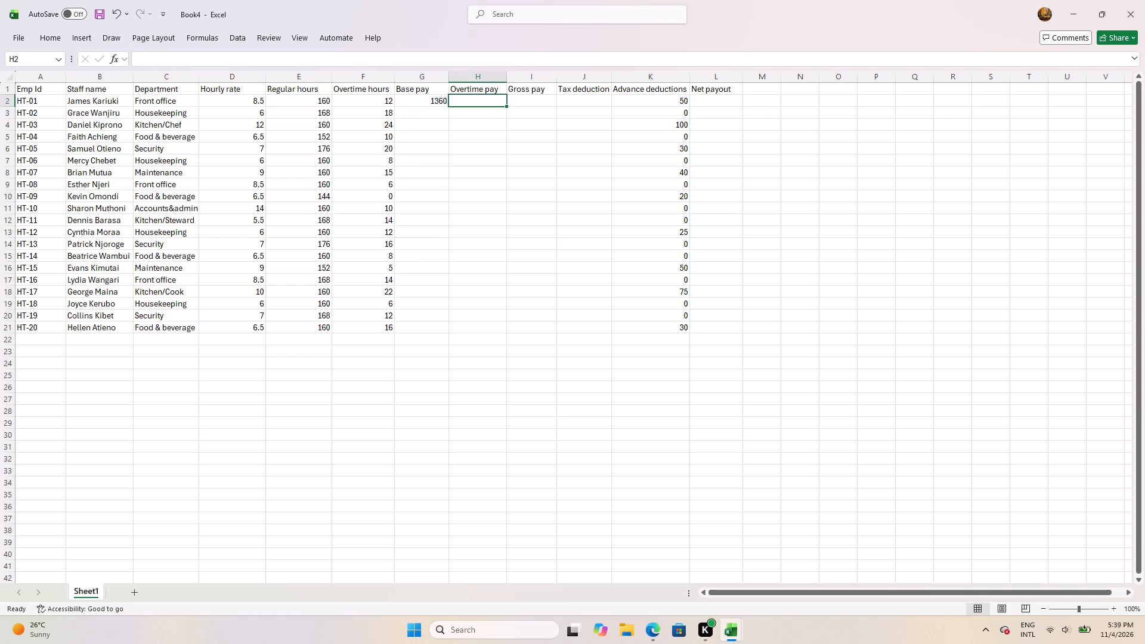
pyautogui.press('=')
pyautogui.write('F2')
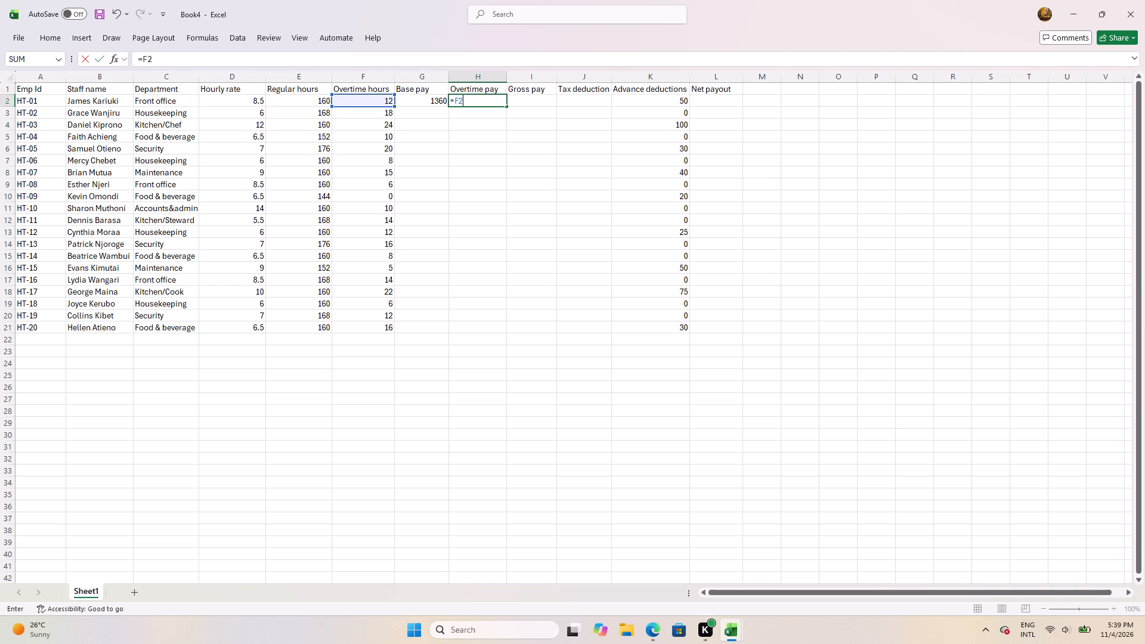
pyautogui.hotkey('shift', '*')
pyautogui.hotkey('shift', '(')
pyautogui.write('D2')
pyautogui.hotkey('shift', '*')
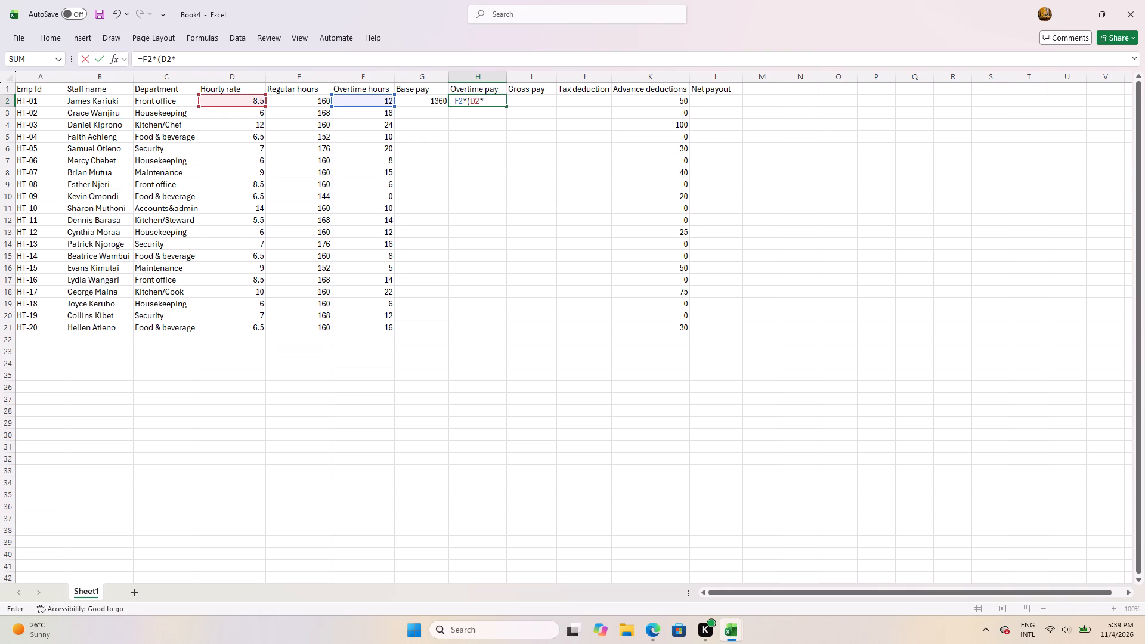
pyautogui.press('1')
pyautogui.write('.5')
pyautogui.hotkey('shift', ')')
pyautogui.press('Return')
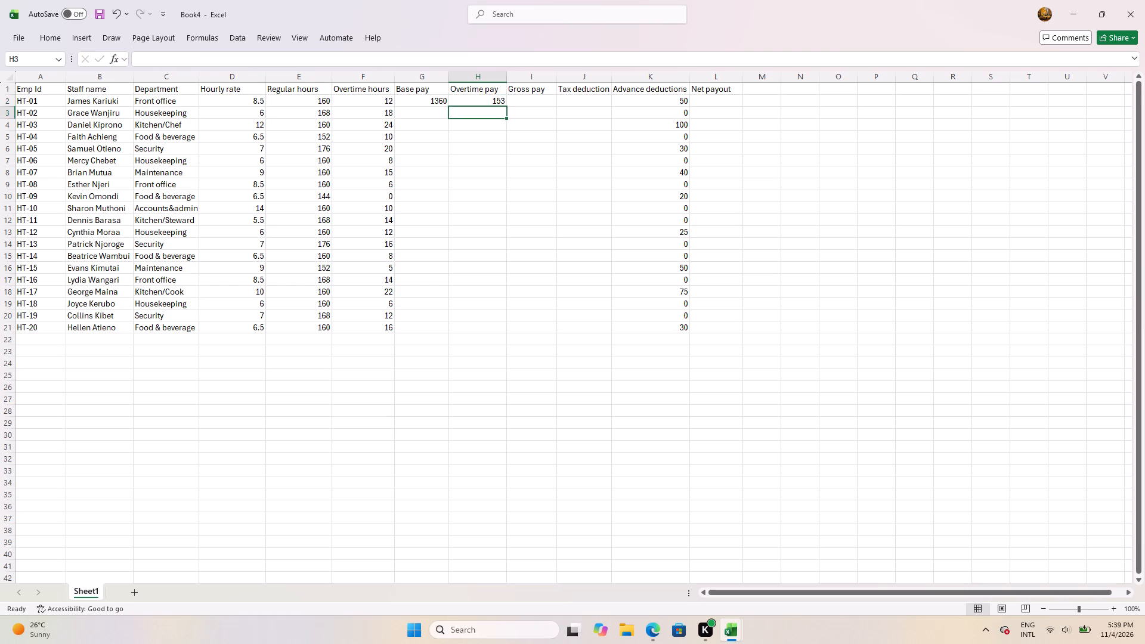
# Calculate HT-01's gross pay in I2 as base pay plus overtime pay with the formula =G2+H2.
pyautogui.press('Right')
pyautogui.press('Up')
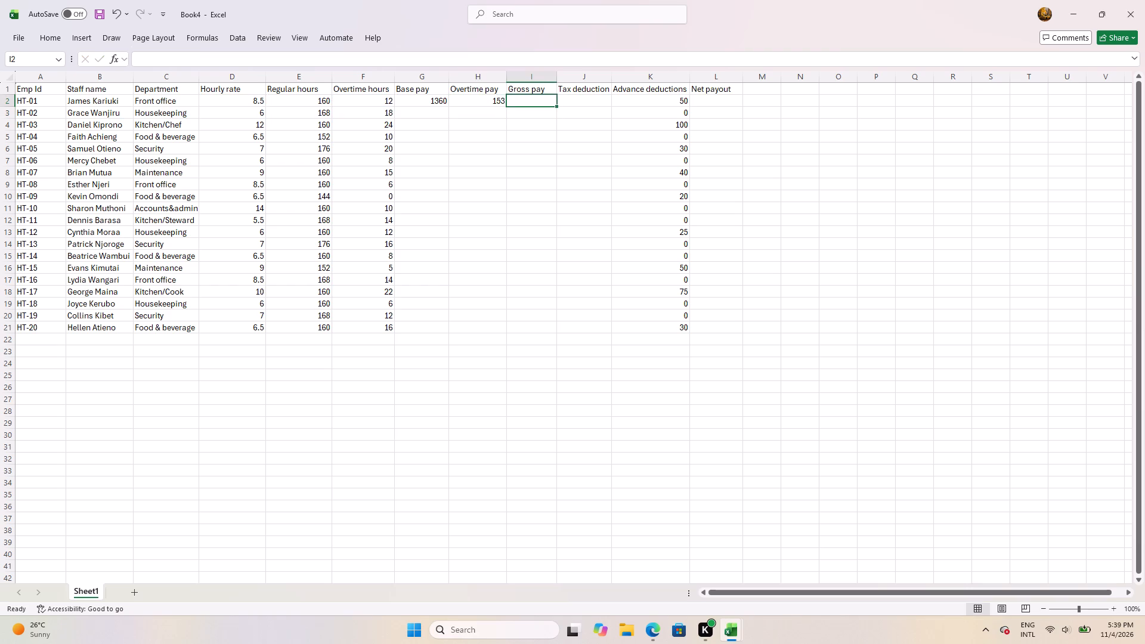
pyautogui.press('=')
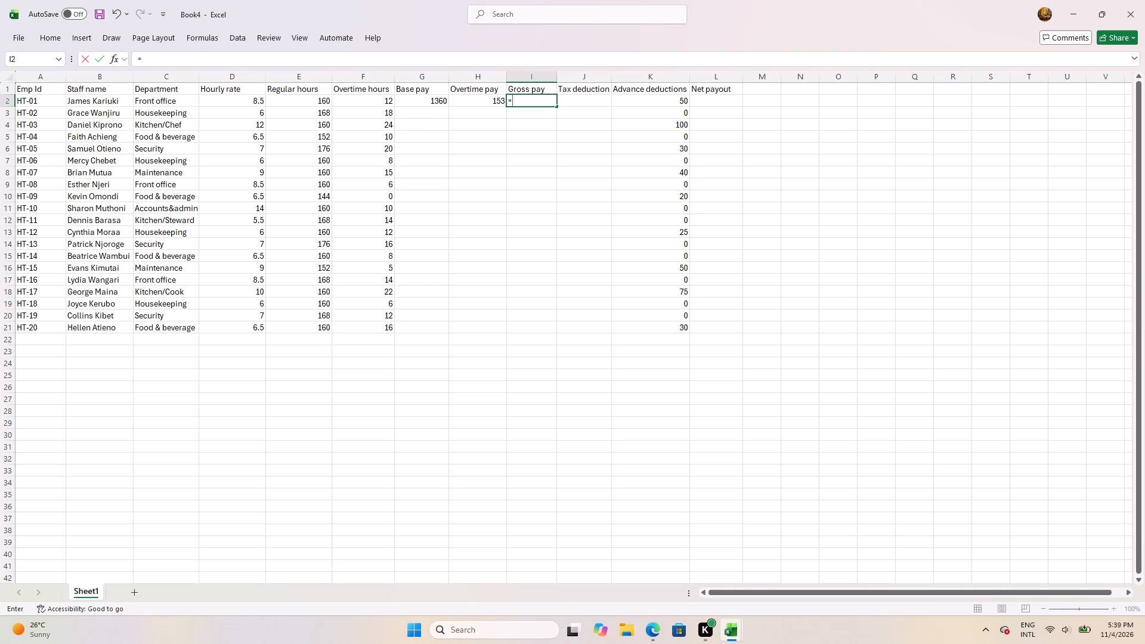
pyautogui.write('G2')
pyautogui.press('=')
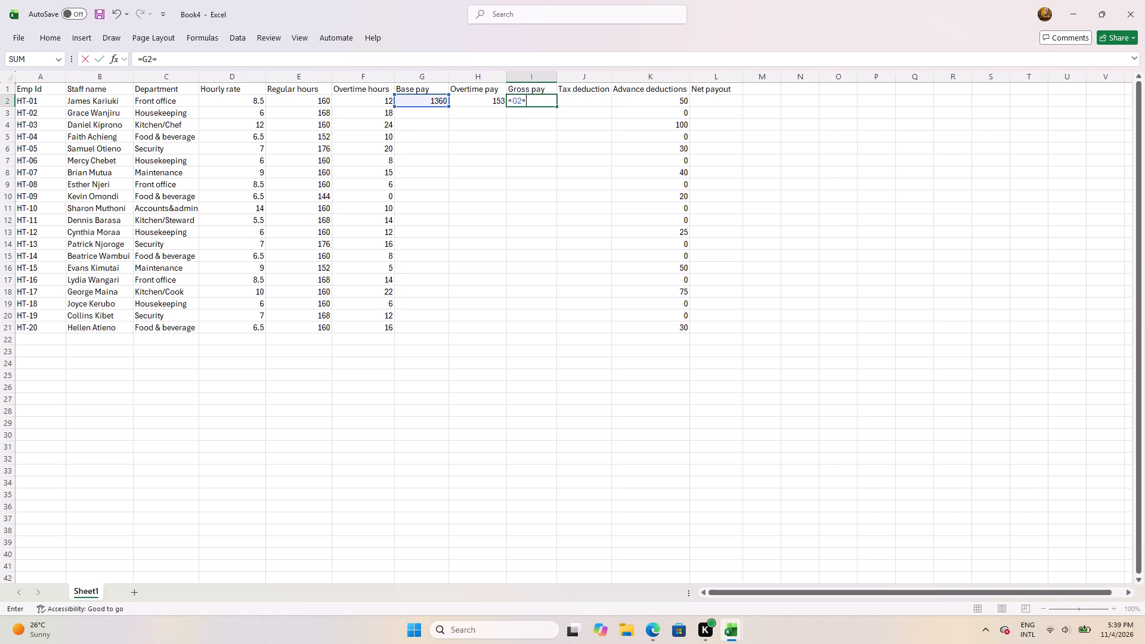
pyautogui.press('BackSpace')
pyautogui.hotkey('shift', '+')
pyautogui.write('H2')
pyautogui.press('Return')
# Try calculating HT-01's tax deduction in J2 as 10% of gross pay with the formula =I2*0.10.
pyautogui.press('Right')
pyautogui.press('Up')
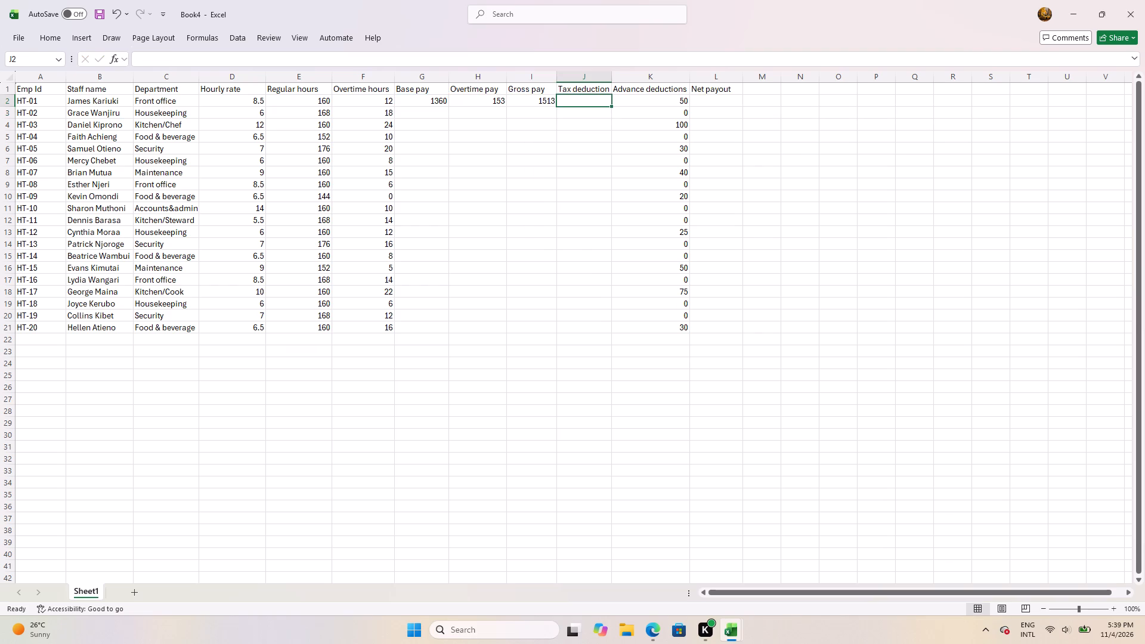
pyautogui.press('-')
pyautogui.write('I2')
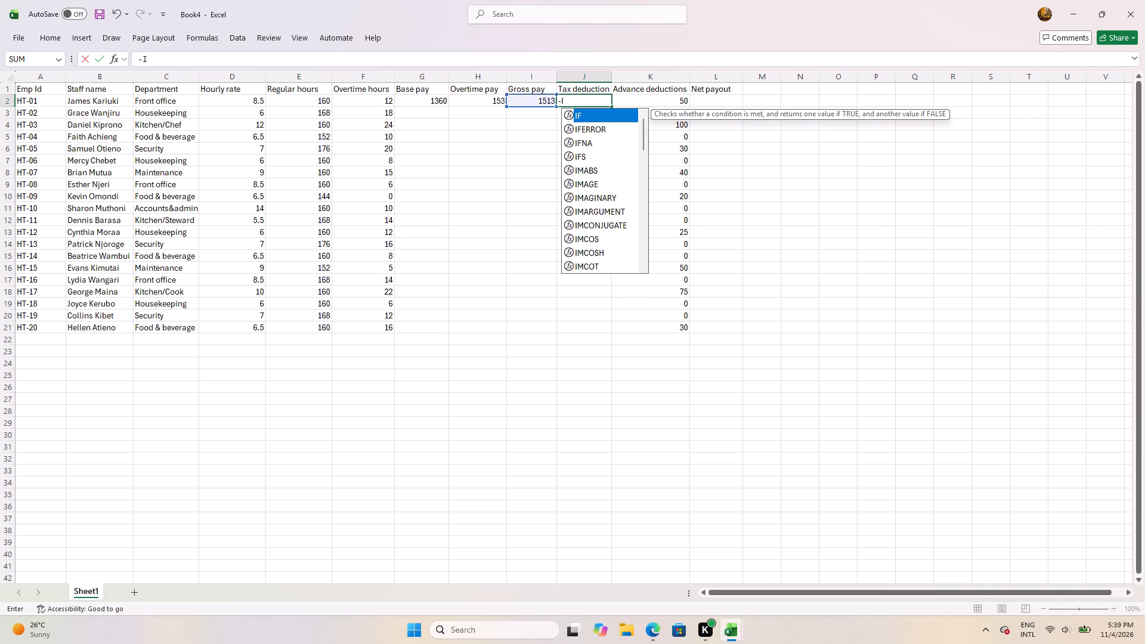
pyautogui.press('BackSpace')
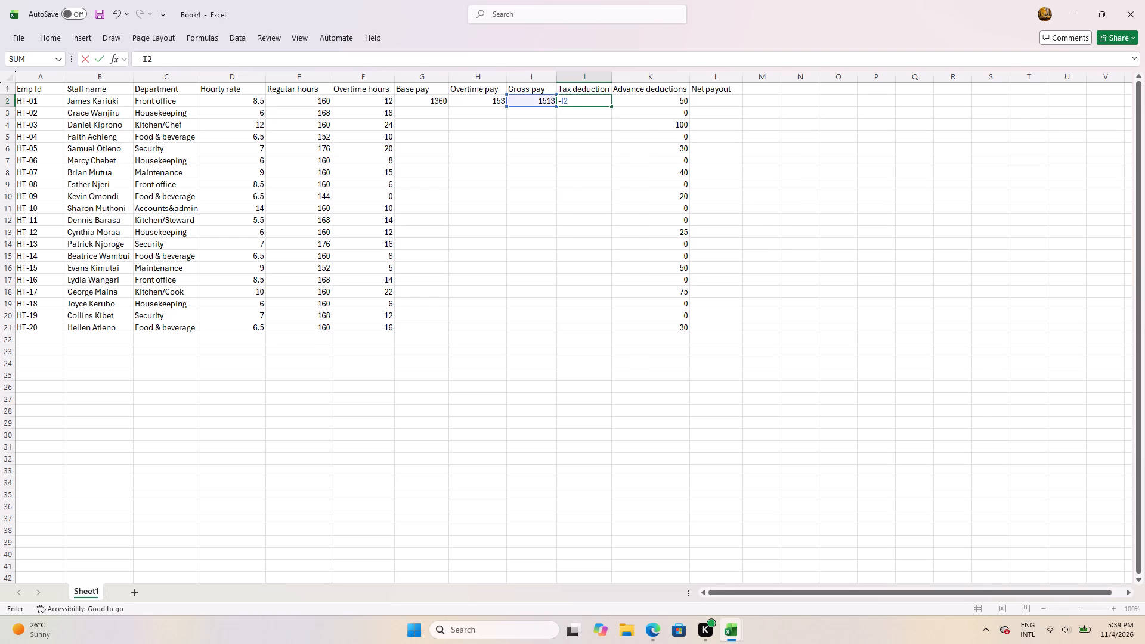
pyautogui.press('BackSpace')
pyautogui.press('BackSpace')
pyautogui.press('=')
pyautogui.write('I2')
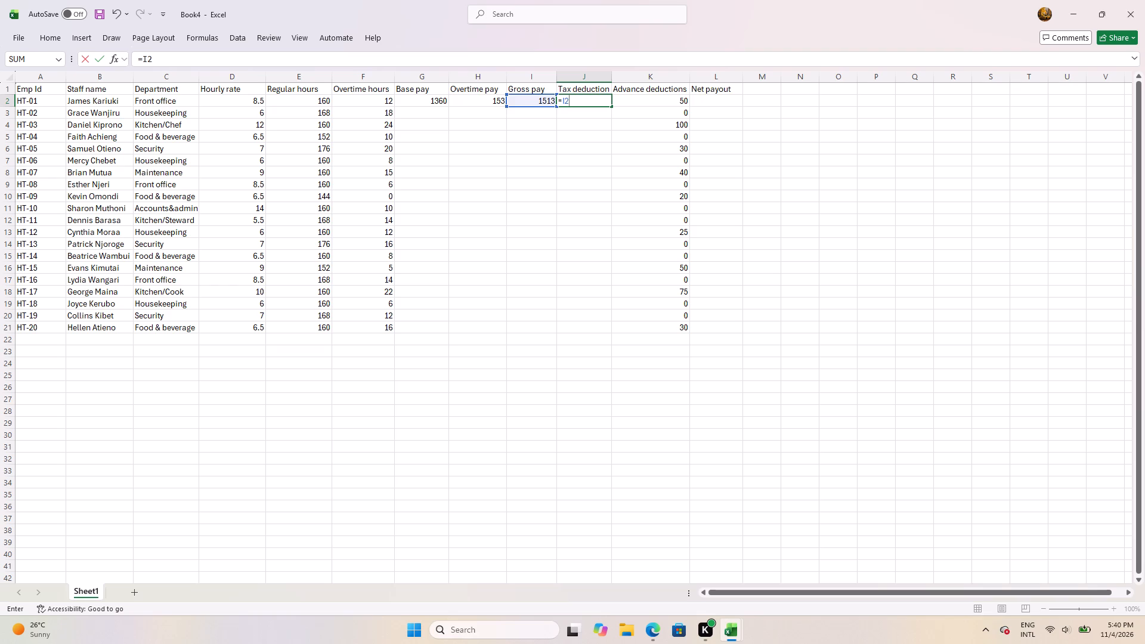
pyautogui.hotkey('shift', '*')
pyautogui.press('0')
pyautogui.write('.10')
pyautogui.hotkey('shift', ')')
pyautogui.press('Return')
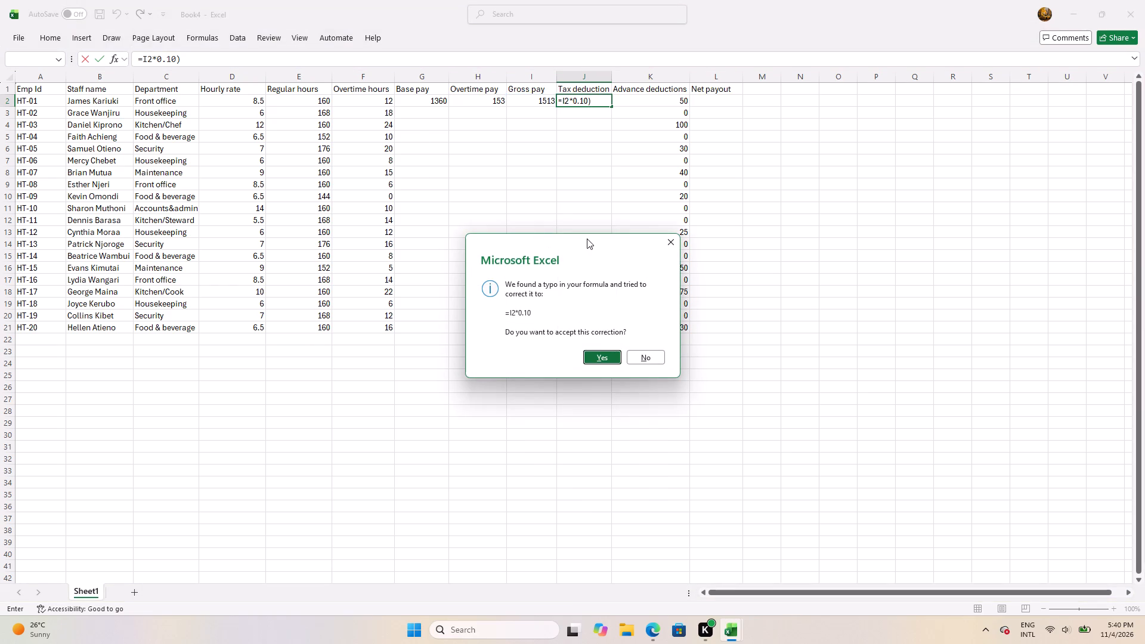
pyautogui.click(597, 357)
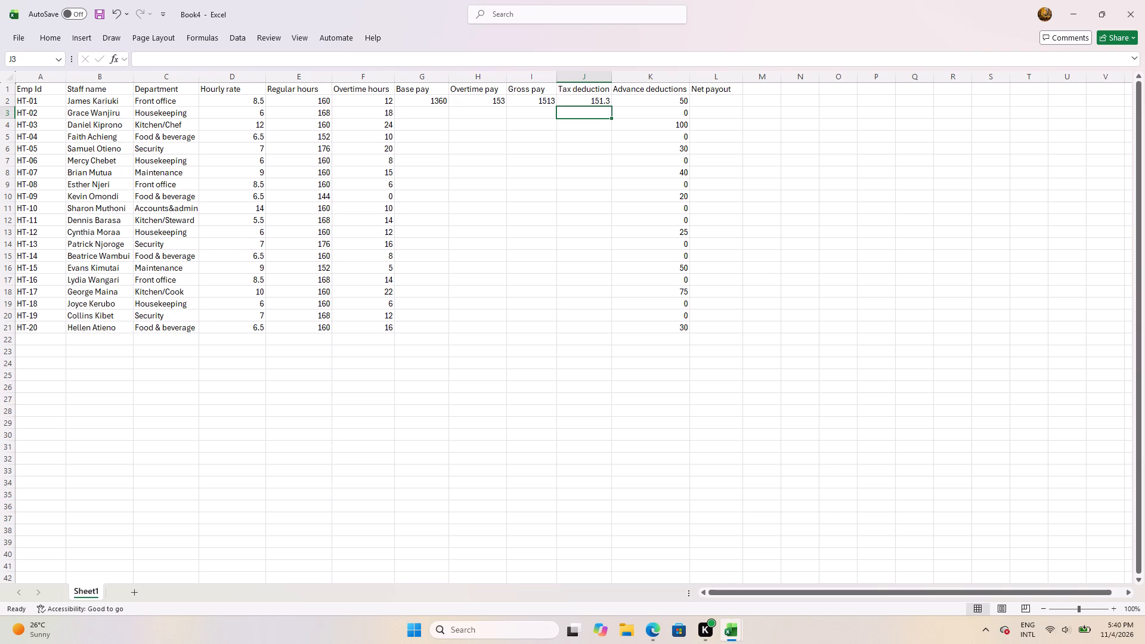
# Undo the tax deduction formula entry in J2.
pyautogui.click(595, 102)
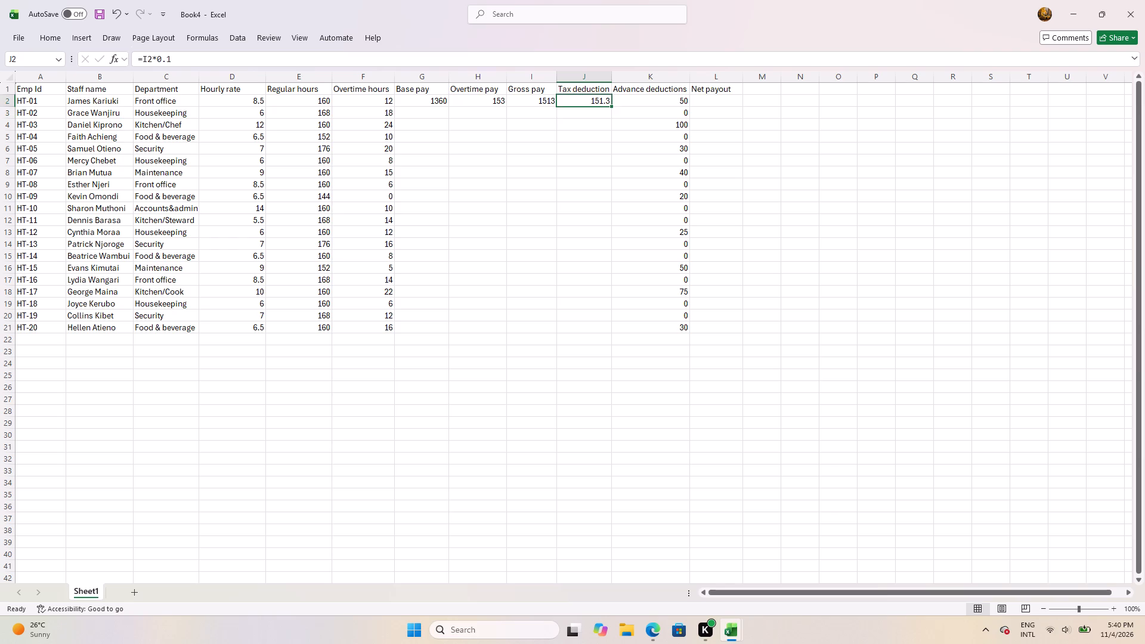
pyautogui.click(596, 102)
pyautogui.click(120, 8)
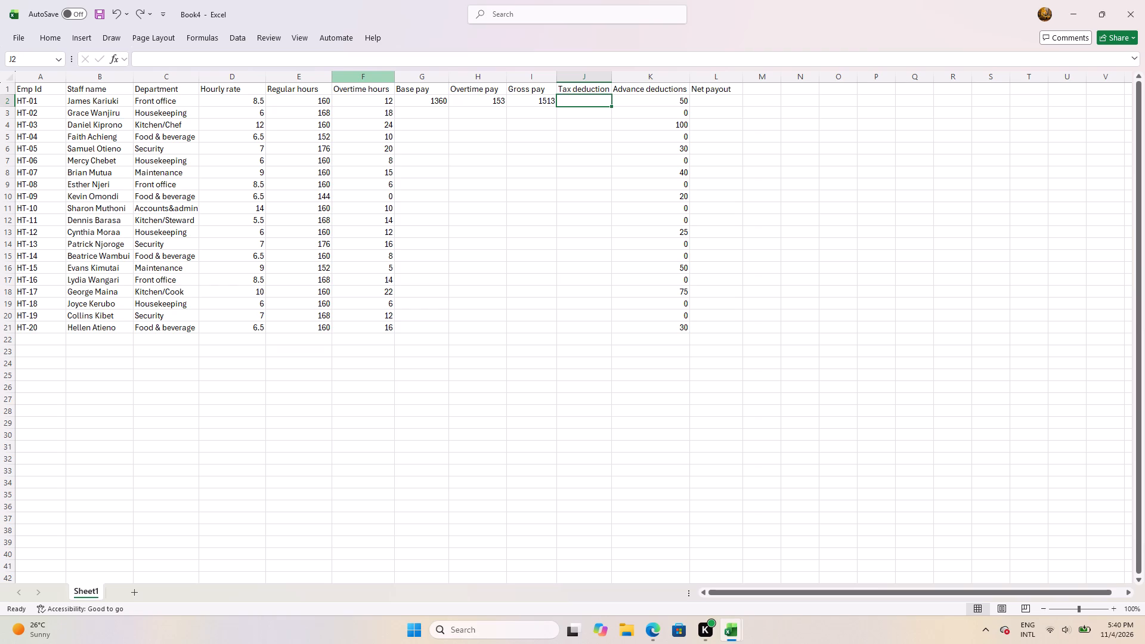
# Calculate HT-01's tax deduction in J2 as 10% of gross pay with the formula =I2*0.1.
pyautogui.press('=')
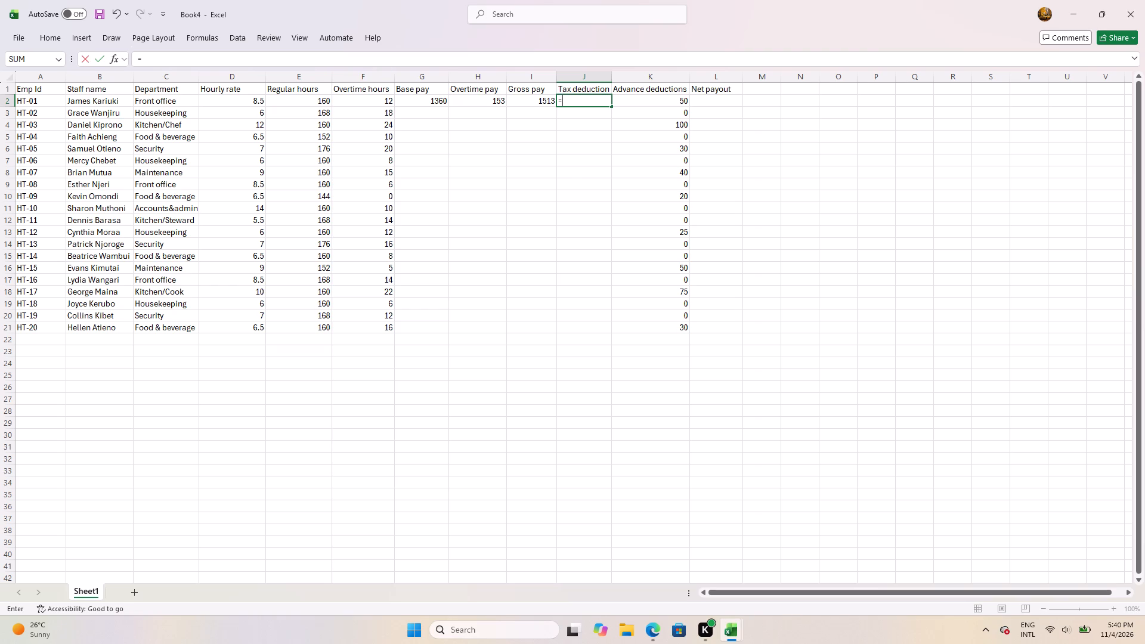
pyautogui.press('i')
pyautogui.press('2')
pyautogui.hotkey('shift', '*')
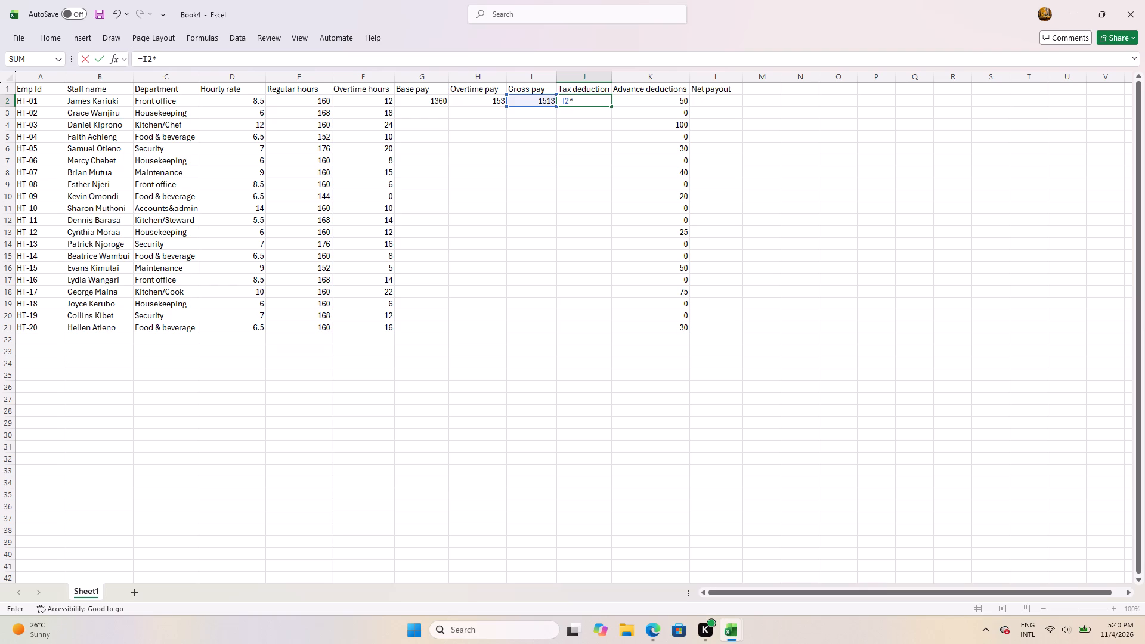
pyautogui.press('0')
pyautogui.write('.1')
pyautogui.press('Return')
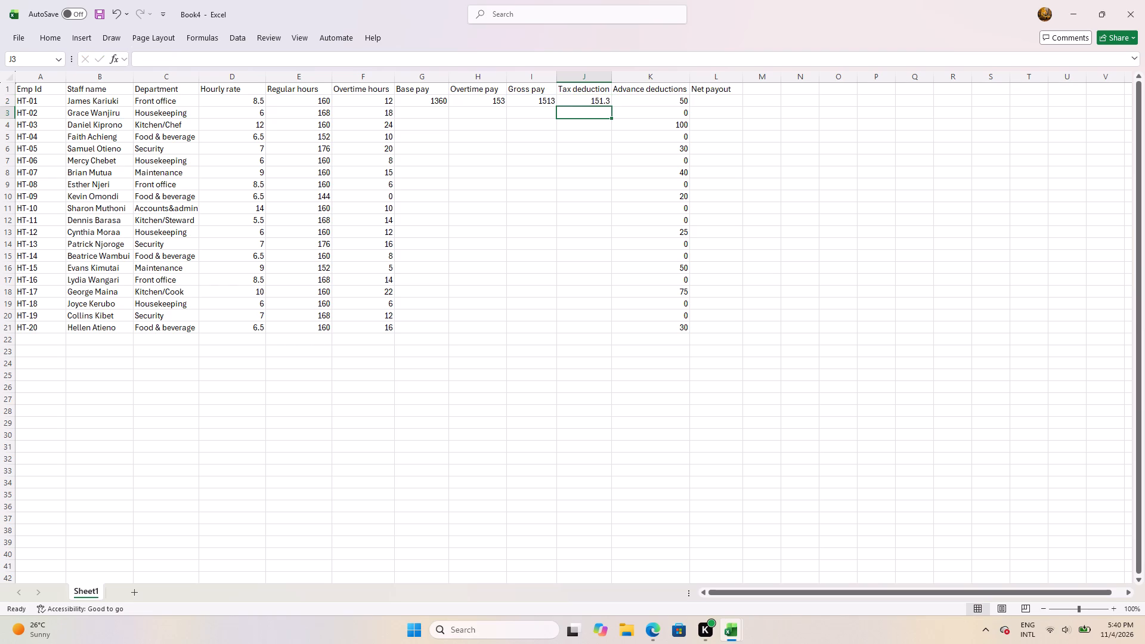
# Calculate HT-01's net payout in L2 as gross pay minus tax and advance deductions with the formula =I2-(J2+K2).
pyautogui.click(723, 96)
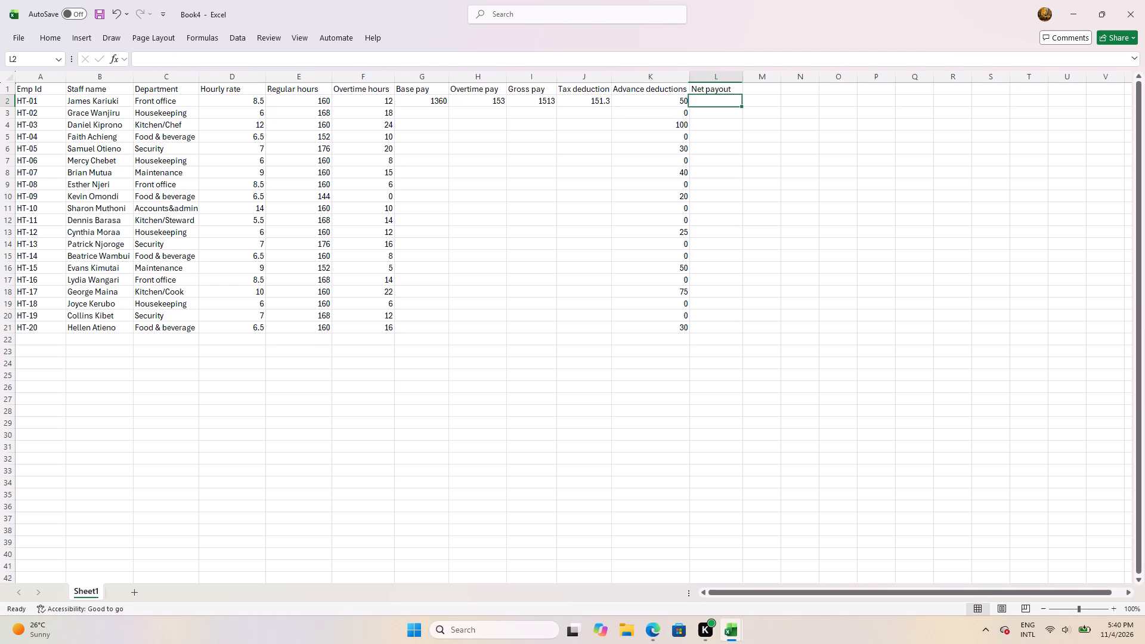
pyautogui.press('=')
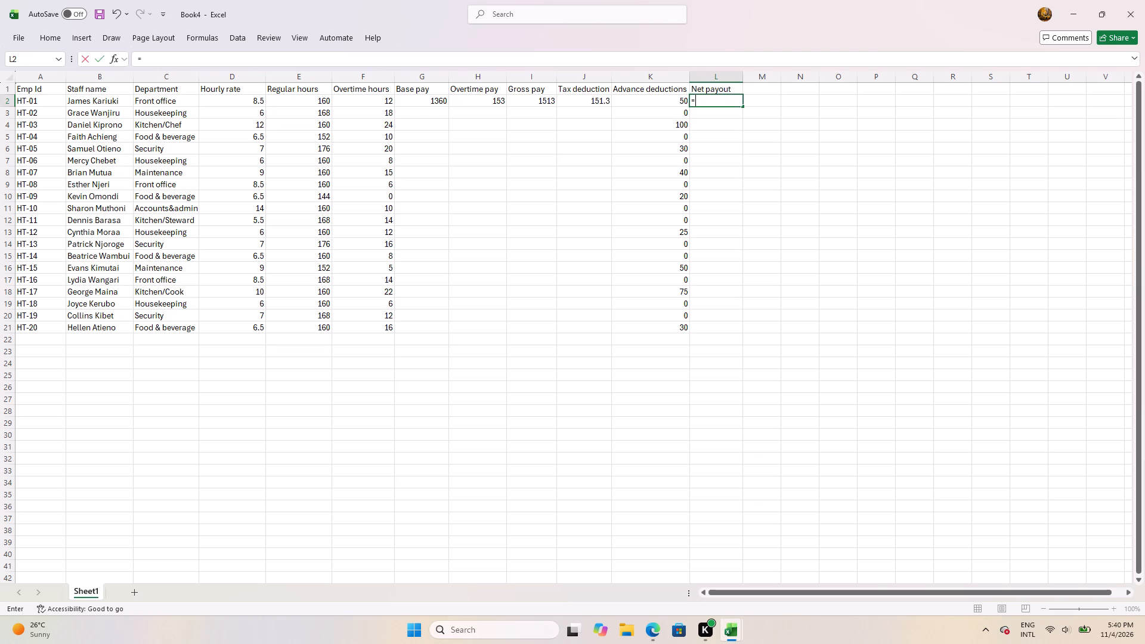
pyautogui.write('I2')
pyautogui.press('-')
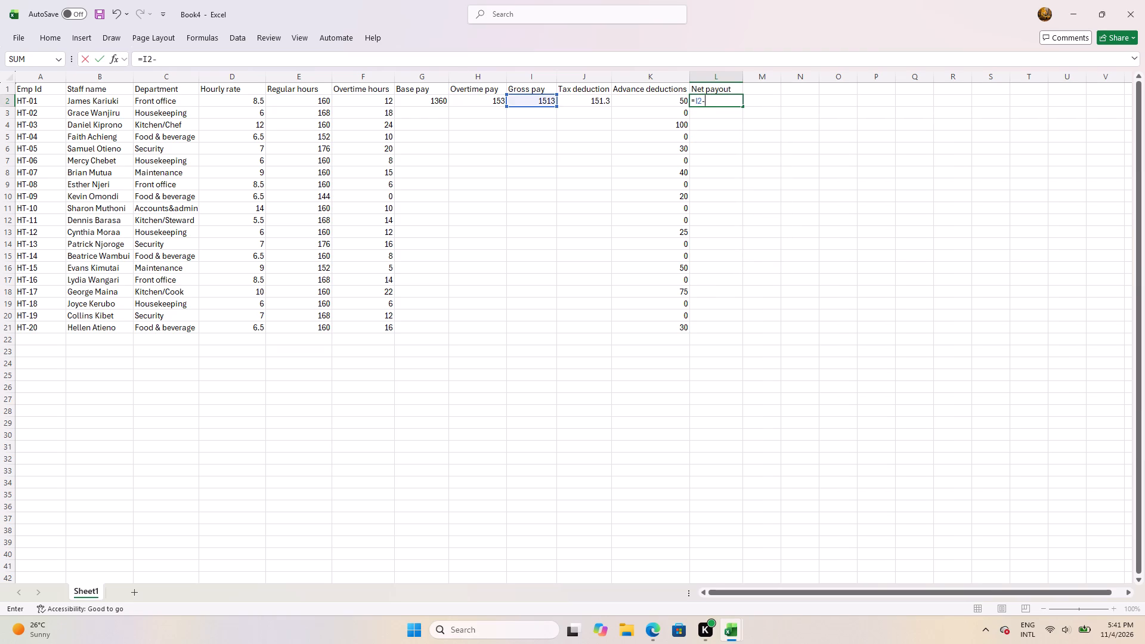
pyautogui.hotkey('shift', '(')
pyautogui.write('J2')
pyautogui.press('=')
pyautogui.press('BackSpace')
pyautogui.hotkey('shift', '+')
pyautogui.hotkey('shift', 'k')
pyautogui.press('2')
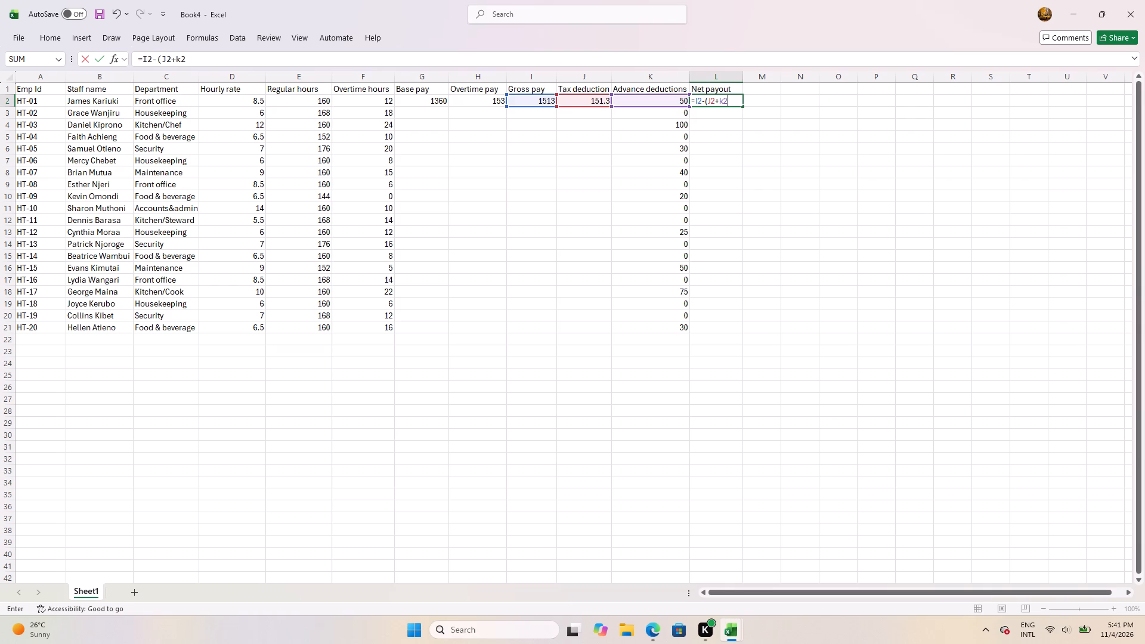
pyautogui.hotkey('shift', ')')
pyautogui.press('Return')
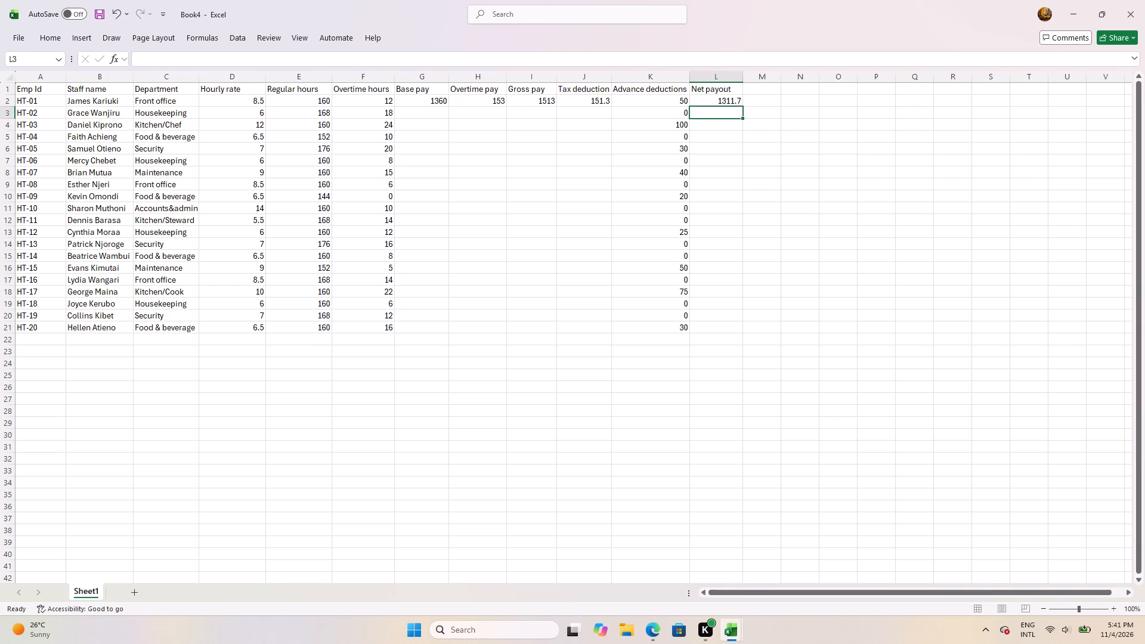
# Fill the base pay and overtime pay formulas from G2 and H2 down to row 21 for all staff through HT-20.
pyautogui.click(429, 101)
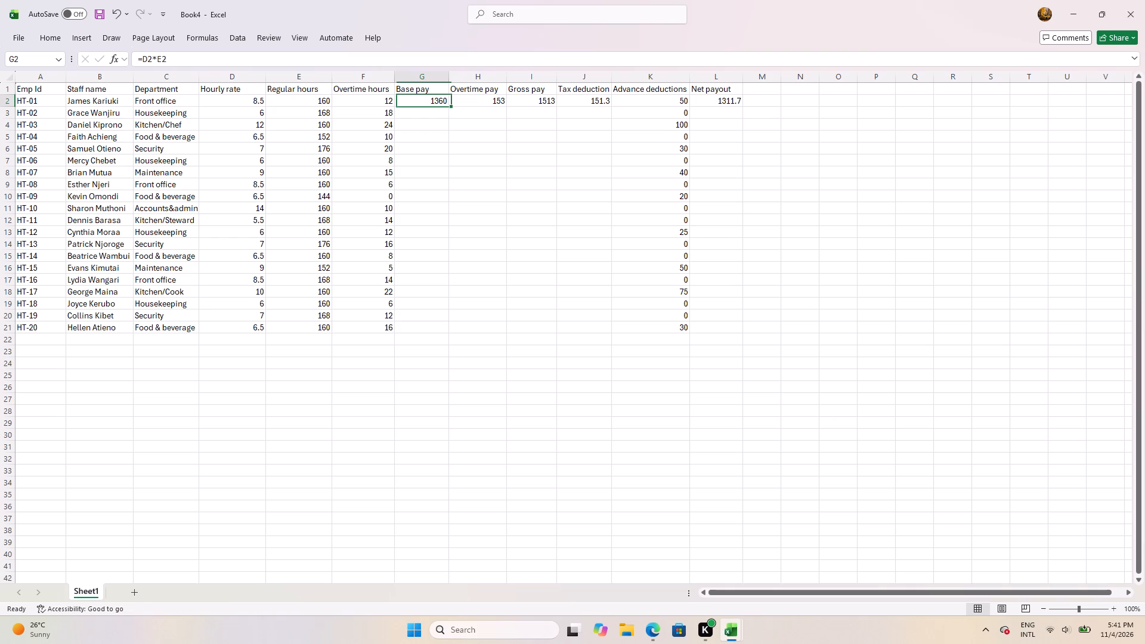
pyautogui.moveTo(448, 104); pyautogui.dragTo(447, 330)
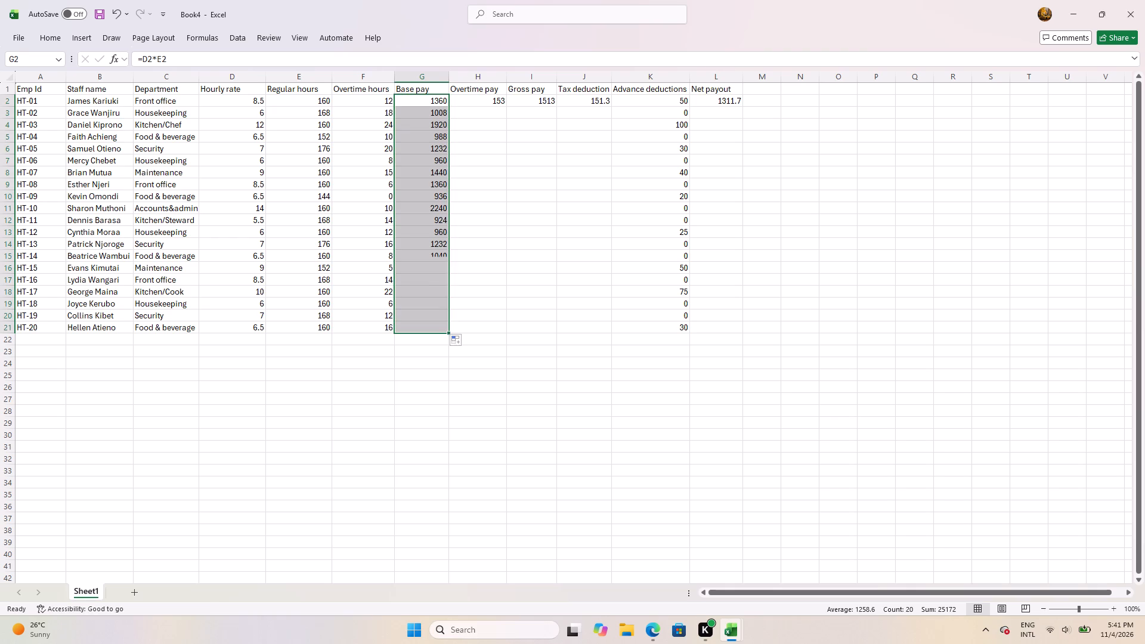
pyautogui.click(491, 103)
pyautogui.moveTo(506, 105); pyautogui.dragTo(503, 128)
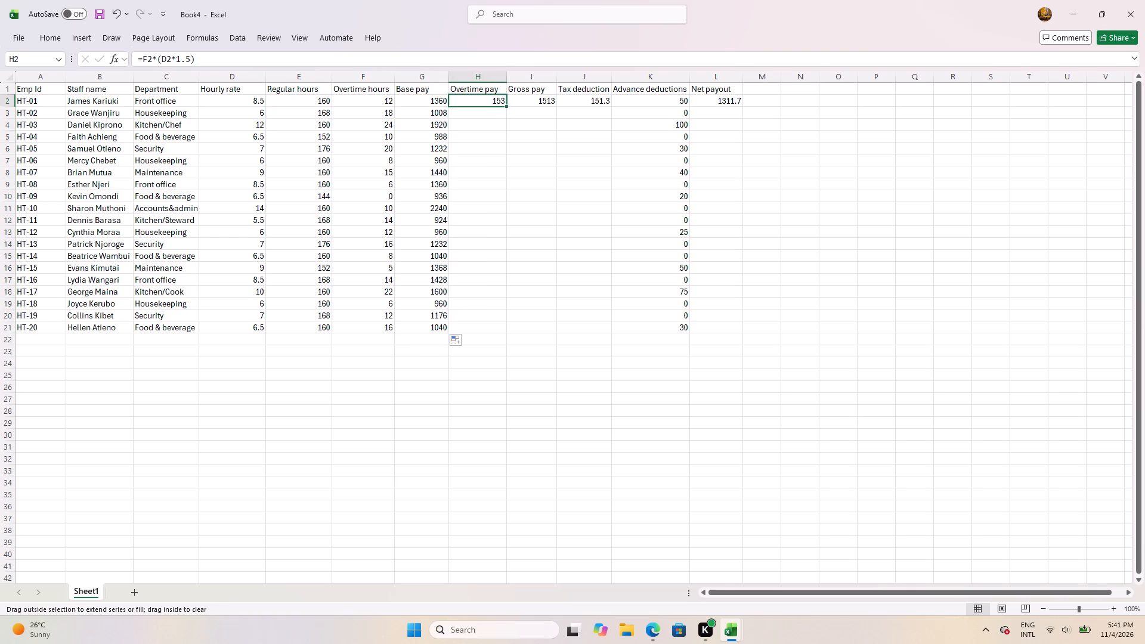
pyautogui.moveTo(503, 128); pyautogui.dragTo(499, 333)
# Fill the gross pay and tax deduction formulas from I2 and J2 down to row 21 for all staff through HT-20.
pyautogui.click(551, 101)
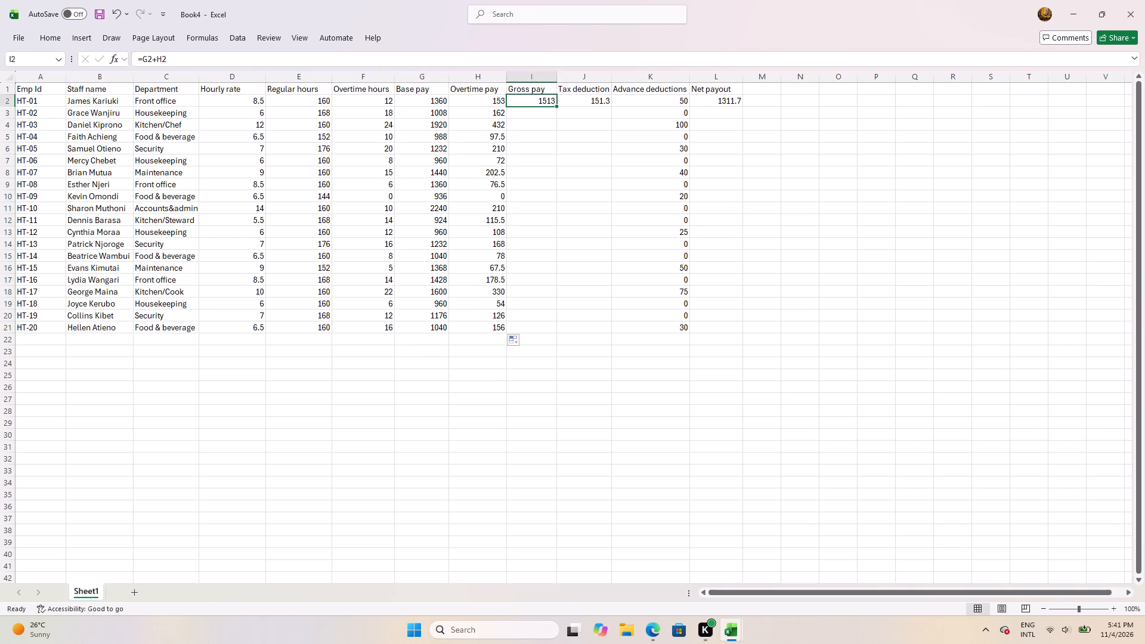
pyautogui.moveTo(557, 106); pyautogui.dragTo(549, 286)
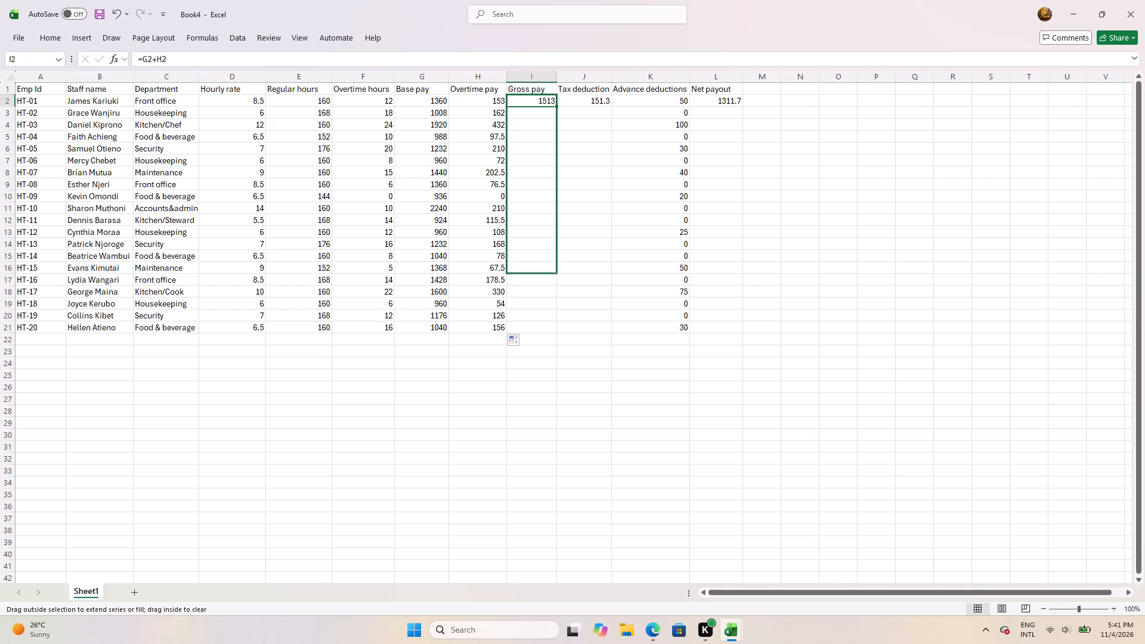
pyautogui.moveTo(549, 286); pyautogui.dragTo(547, 328)
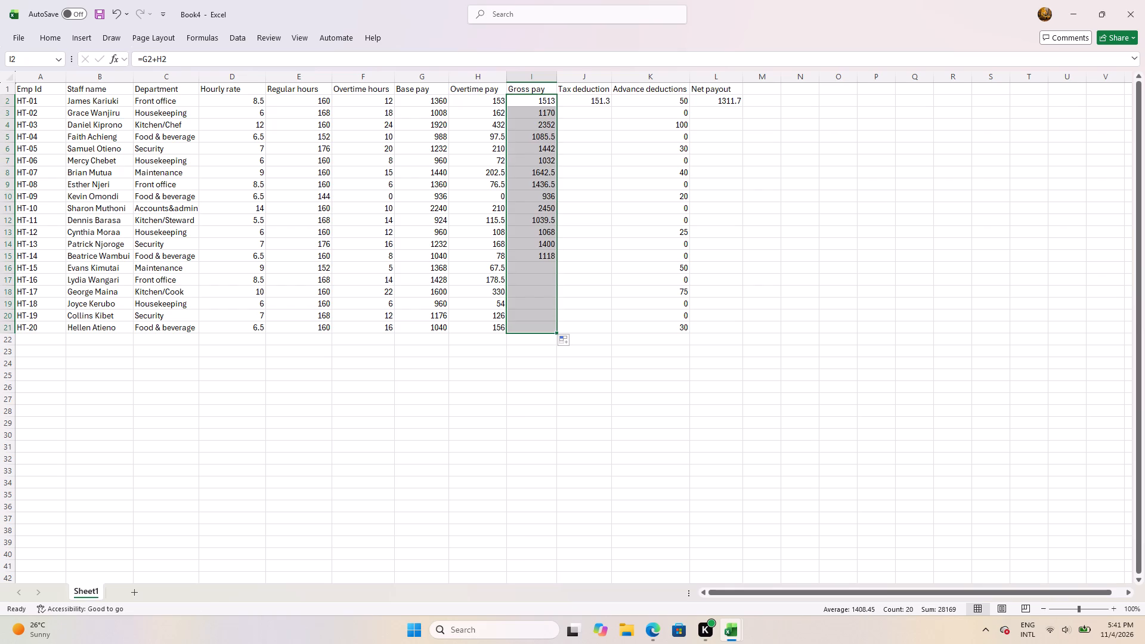
pyautogui.click(598, 100)
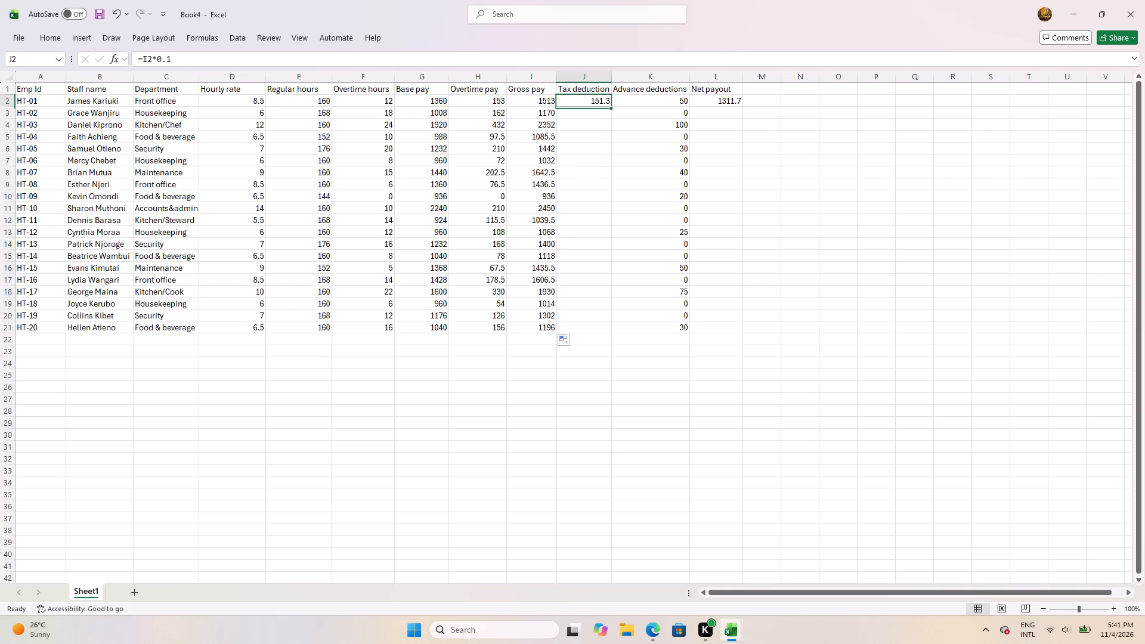
pyautogui.moveTo(611, 106); pyautogui.dragTo(591, 258)
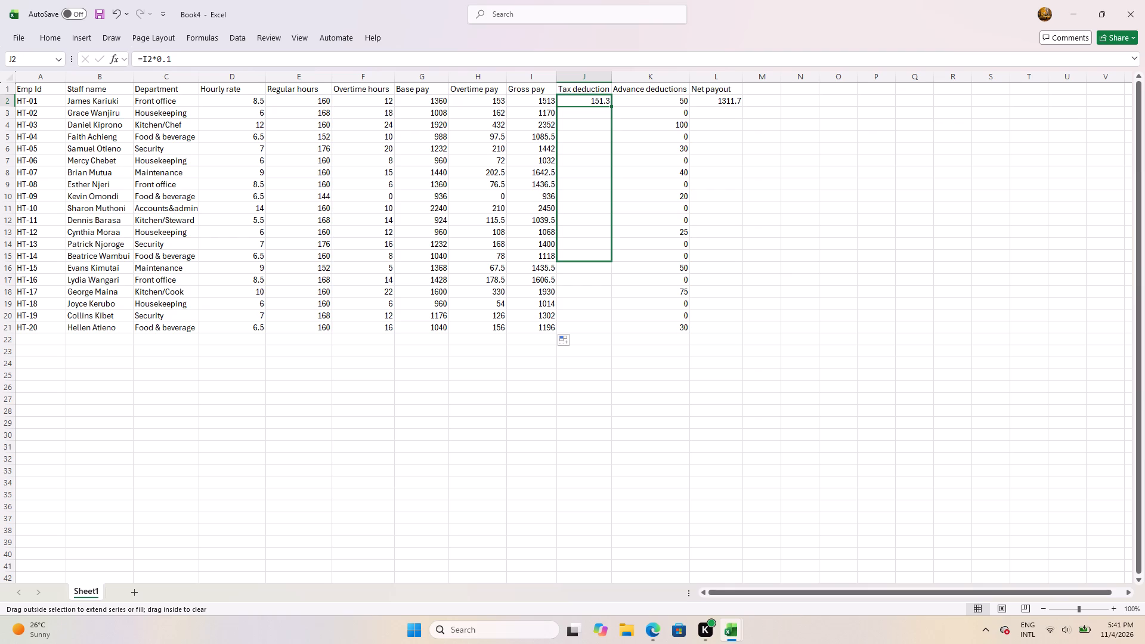
pyautogui.moveTo(591, 258); pyautogui.dragTo(586, 329)
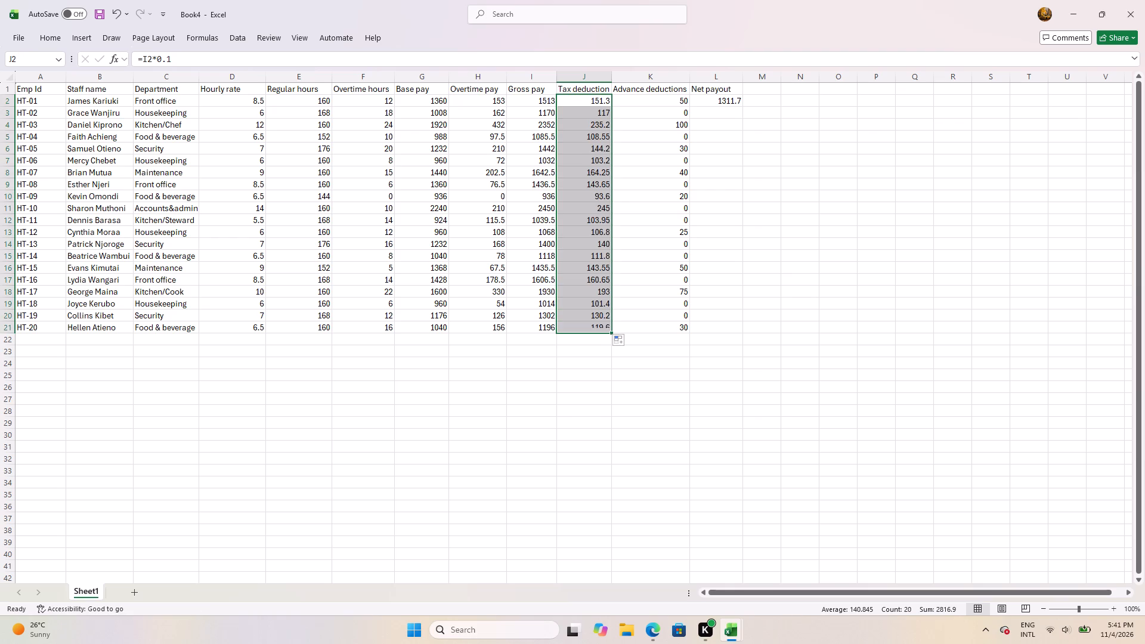
# Fill the net payout formula from L2 down to L21 for all staff through HT-20.
pyautogui.click(645, 104)
pyautogui.click(741, 99)
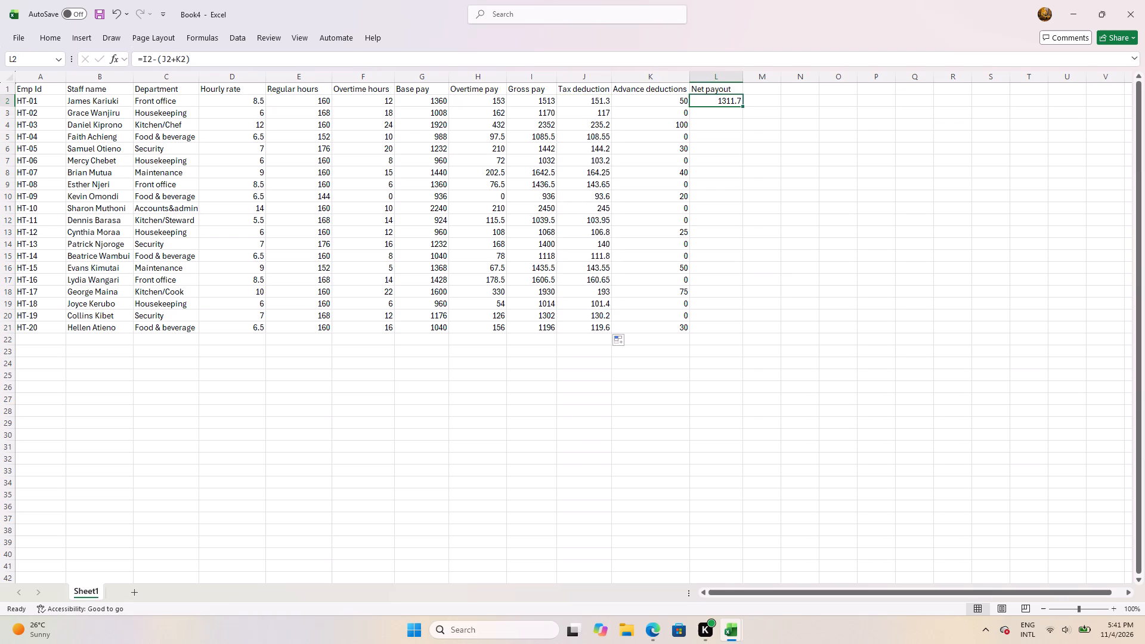
pyautogui.moveTo(743, 104); pyautogui.dragTo(726, 305)
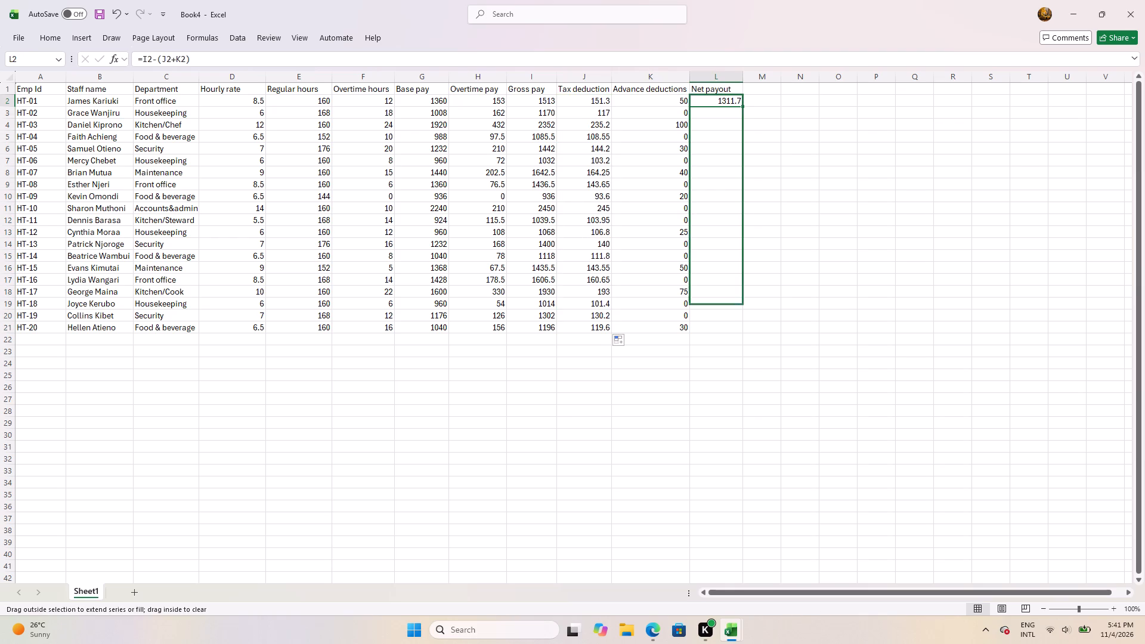
pyautogui.moveTo(726, 305); pyautogui.dragTo(725, 332)
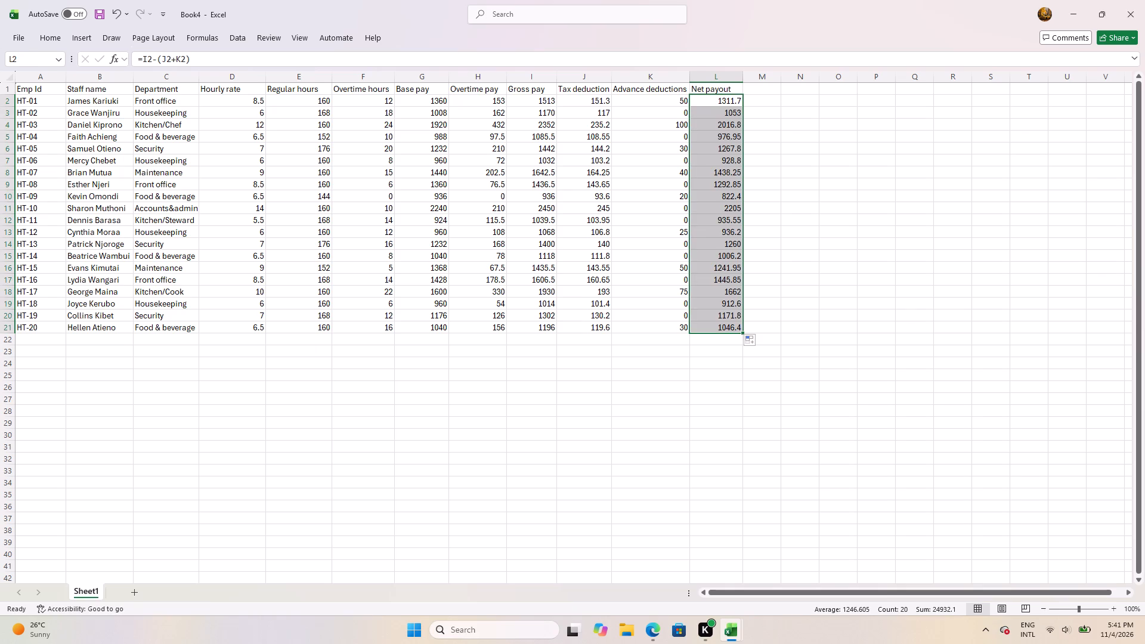
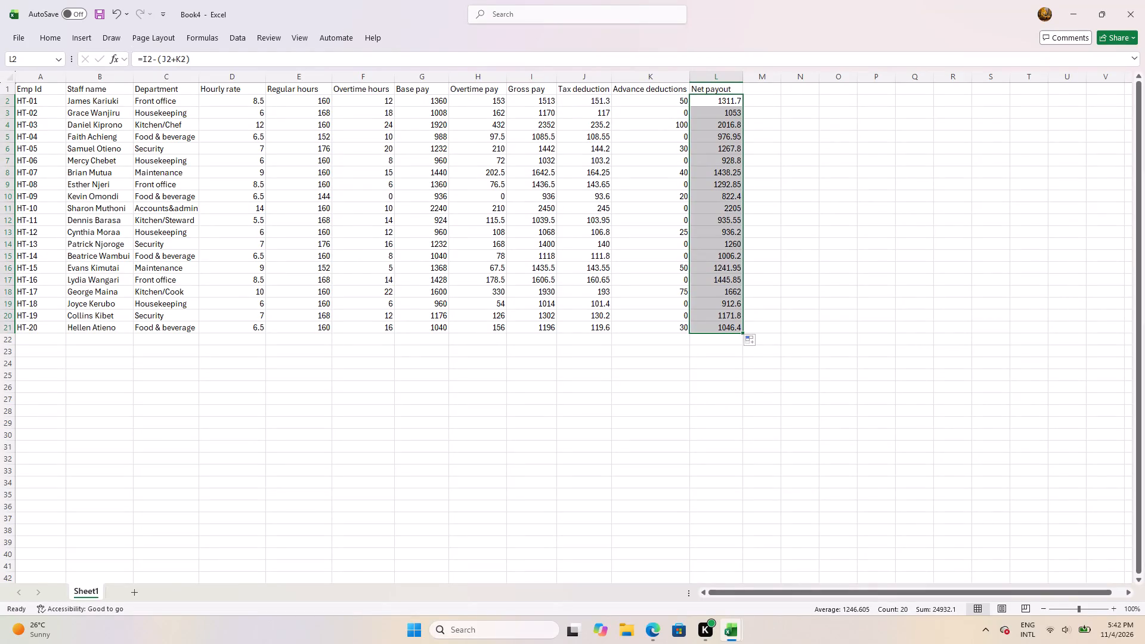
# Format the hourly rates in D2:D21 and the pay, deduction and net payout amounts in G2:L21 as dollar currency with two decimals.
pyautogui.click(239, 97)
pyautogui.moveTo(245, 103); pyautogui.dragTo(236, 309)
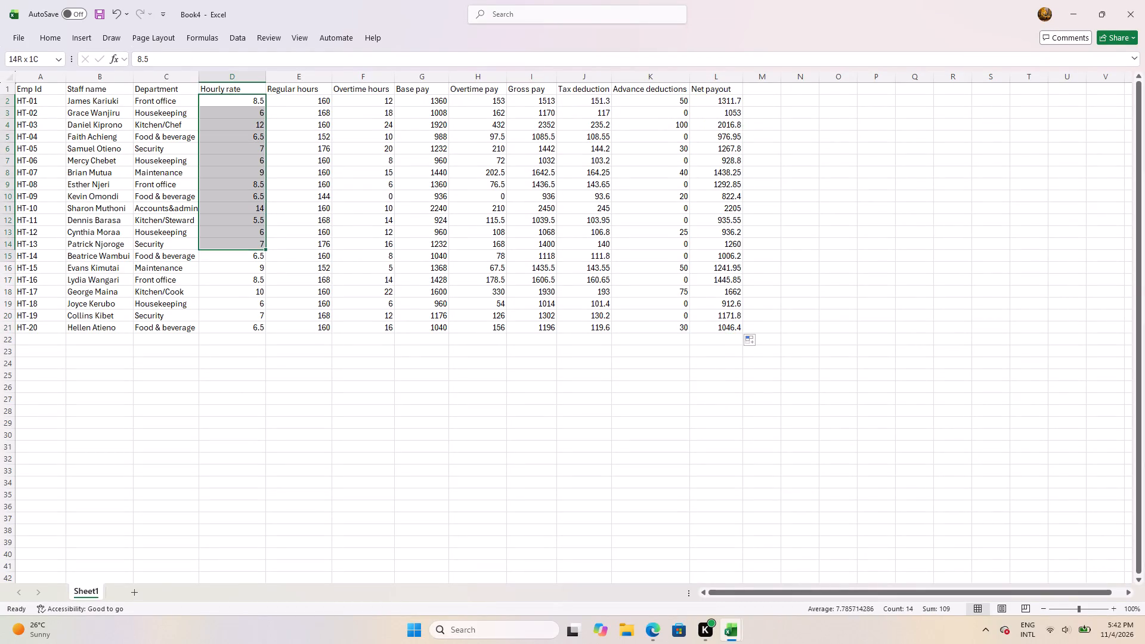
pyautogui.moveTo(236, 309); pyautogui.dragTo(236, 329)
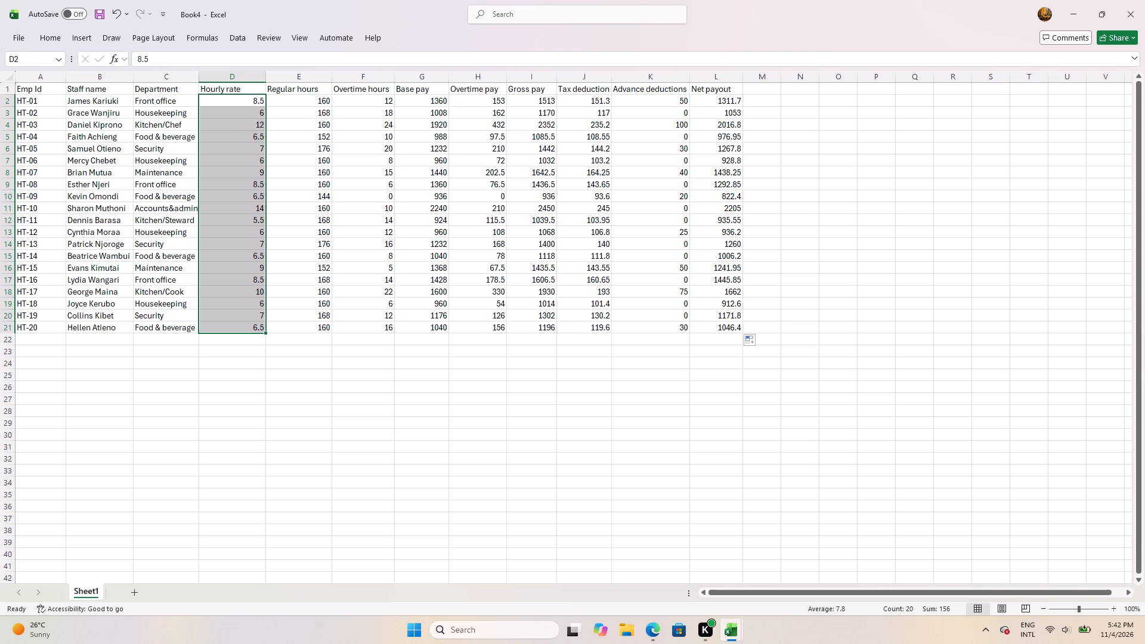
pyautogui.keyDown('ctrl'); pyautogui.moveTo(431, 101); pyautogui.dragTo(729, 329); pyautogui.keyUp('ctrl')
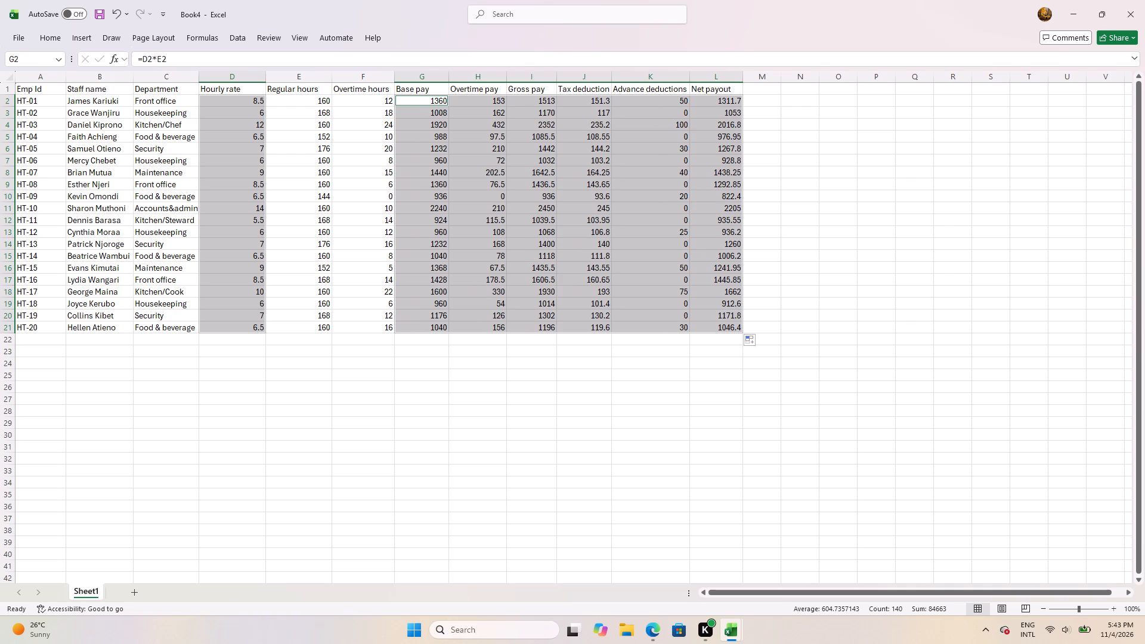
pyautogui.hotkey('ctrl', 'shift', '4')
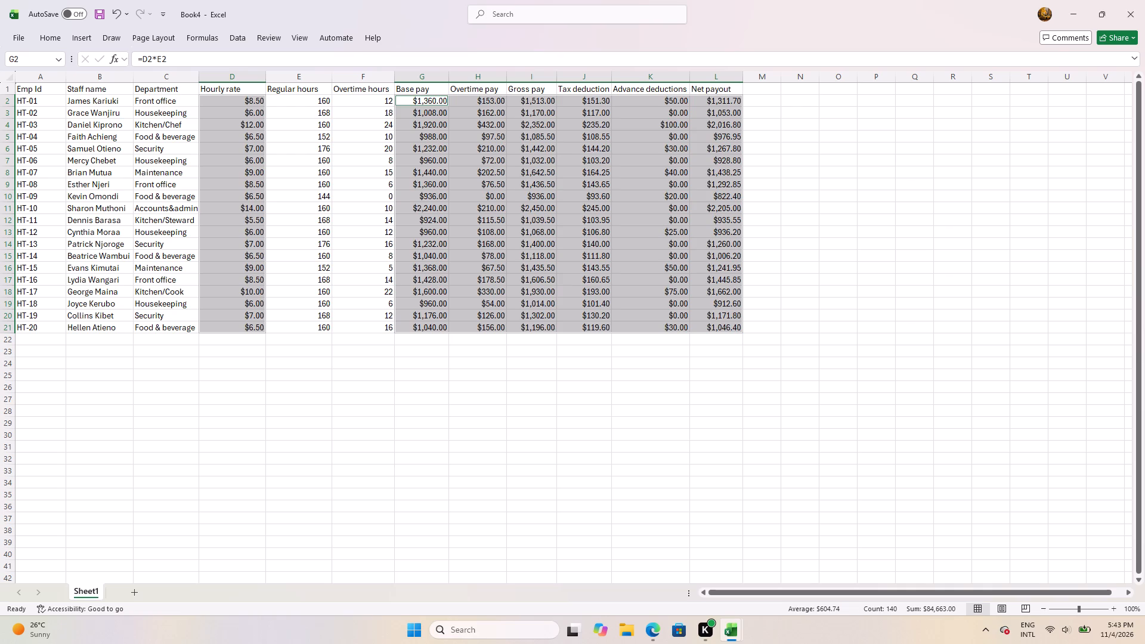
pyautogui.click(417, 392)
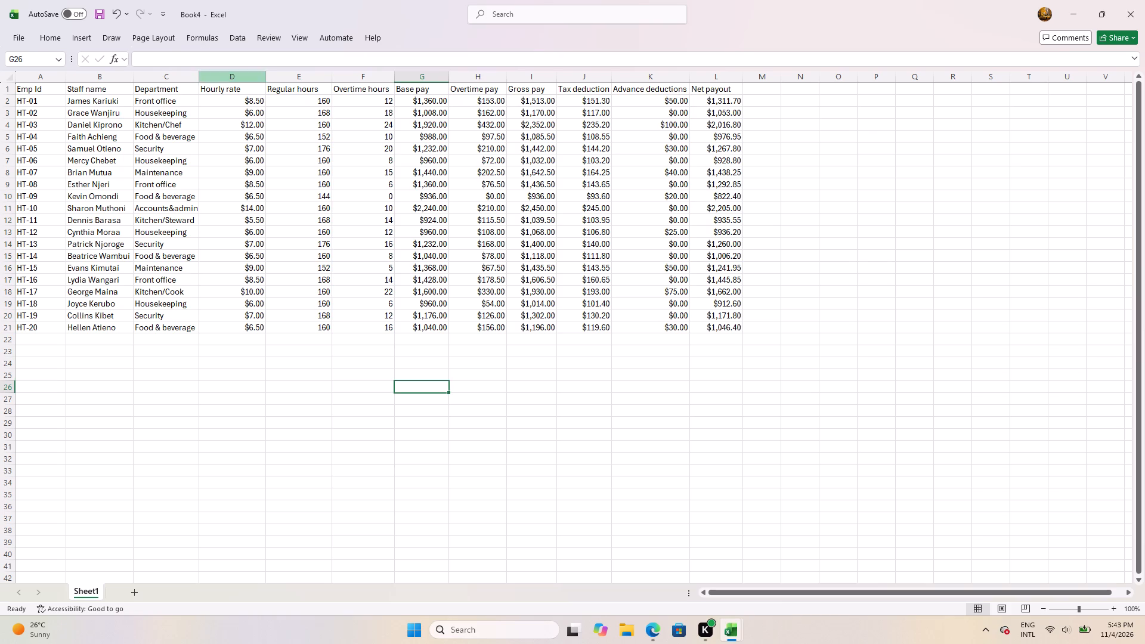
# Select the regular and overtime hours in E2:F21 together with the employee IDs in A2:A21.
pyautogui.click(299, 102)
pyautogui.moveTo(304, 104); pyautogui.dragTo(304, 104)
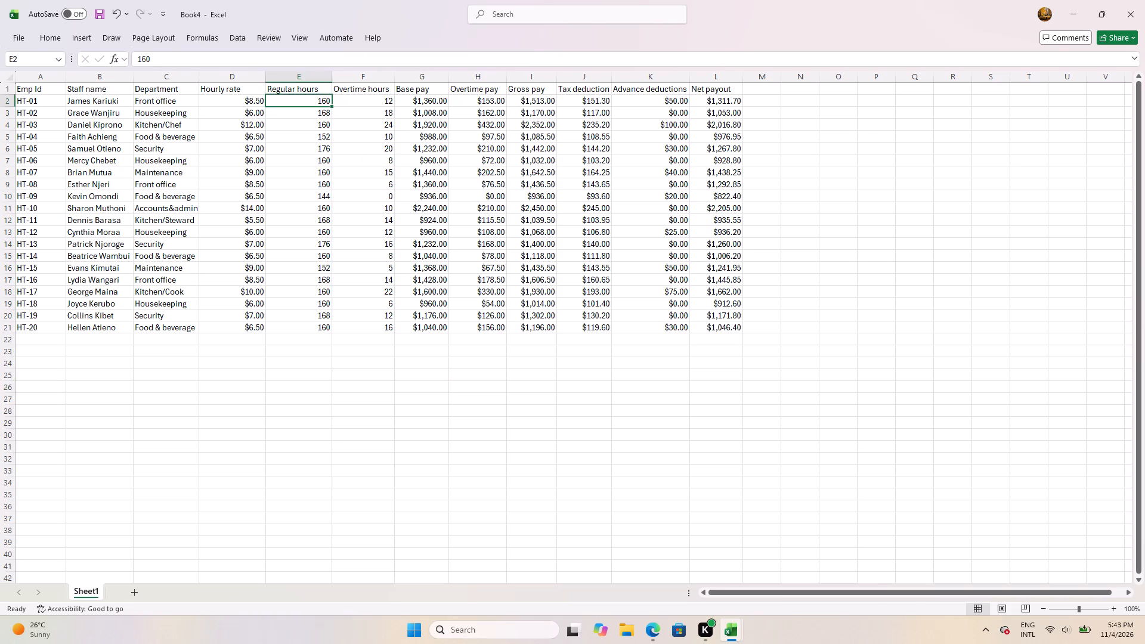
pyautogui.moveTo(304, 104); pyautogui.dragTo(383, 329)
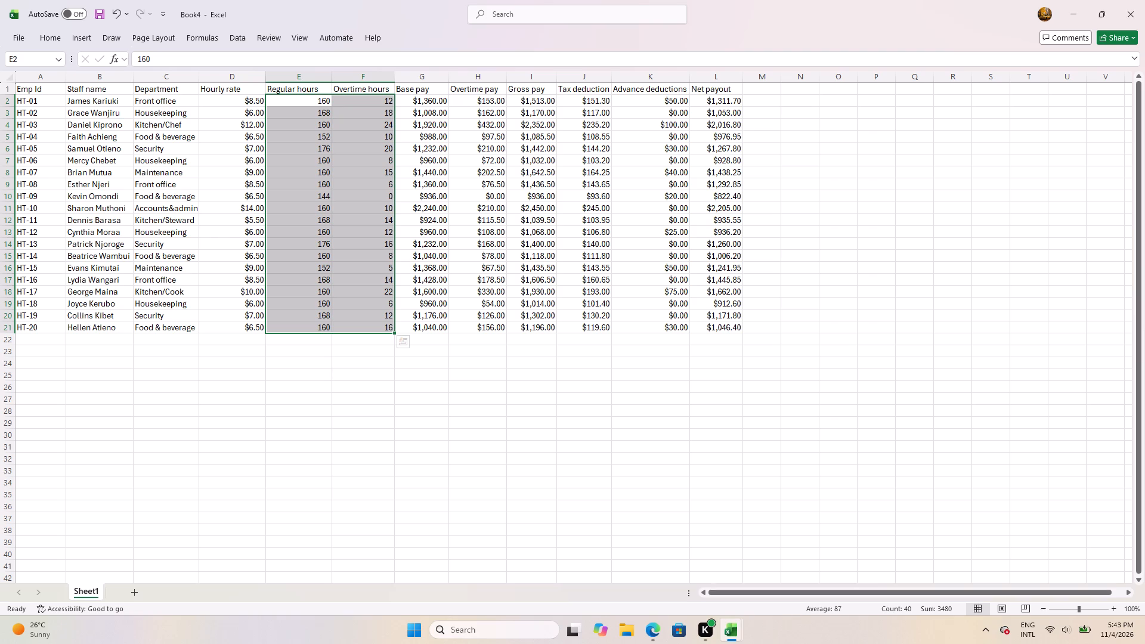
pyautogui.keyDown('ctrl'); pyautogui.click(89, 104); pyautogui.keyUp('ctrl')
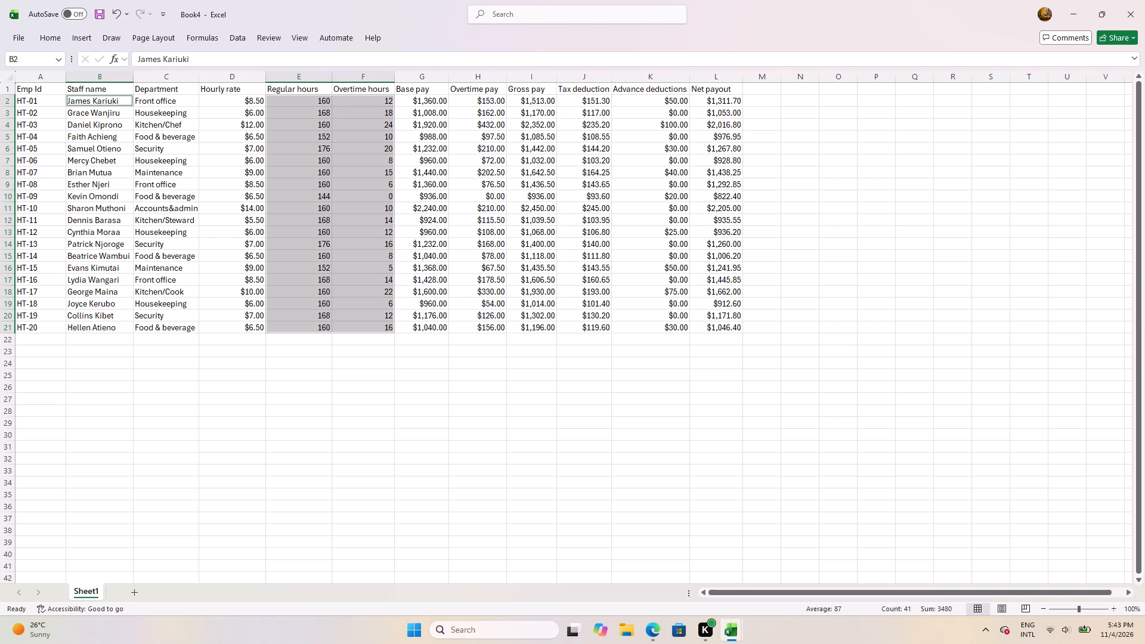
pyautogui.keyDown('ctrl'); pyautogui.moveTo(94, 101); pyautogui.dragTo(91, 154); pyautogui.keyUp('ctrl')
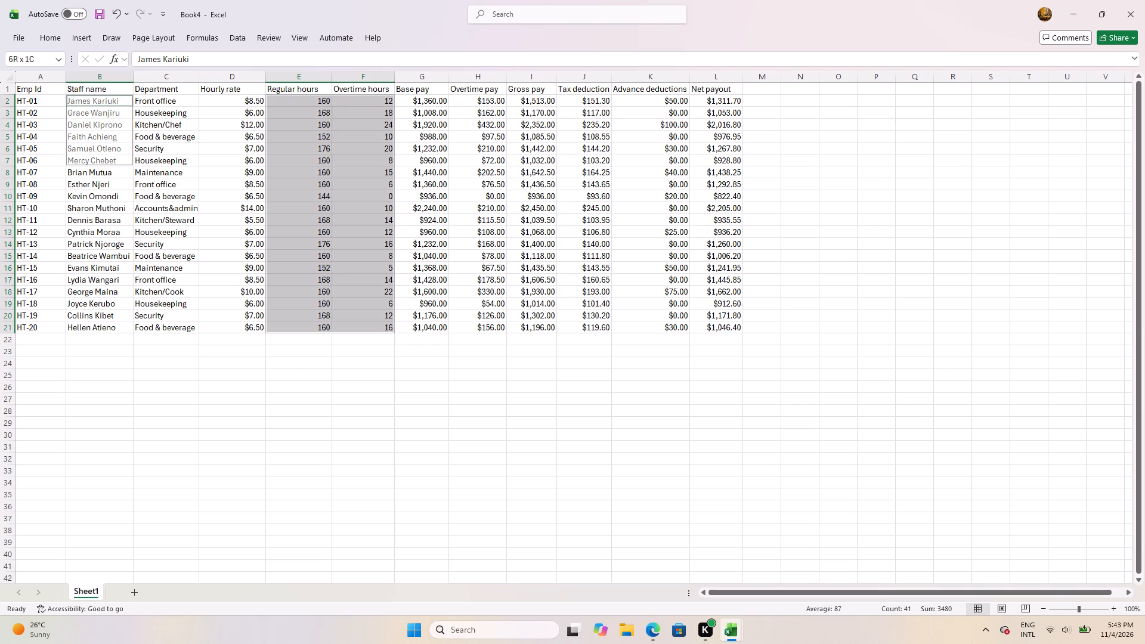
pyautogui.keyDown('ctrl'); pyautogui.moveTo(91, 154); pyautogui.dragTo(91, 151); pyautogui.keyUp('ctrl')
pyautogui.keyDown('ctrl'); pyautogui.click(48, 102); pyautogui.keyUp('ctrl')
pyautogui.keyDown('ctrl'); pyautogui.moveTo(48, 102); pyautogui.dragTo(53, 235); pyautogui.keyUp('ctrl')
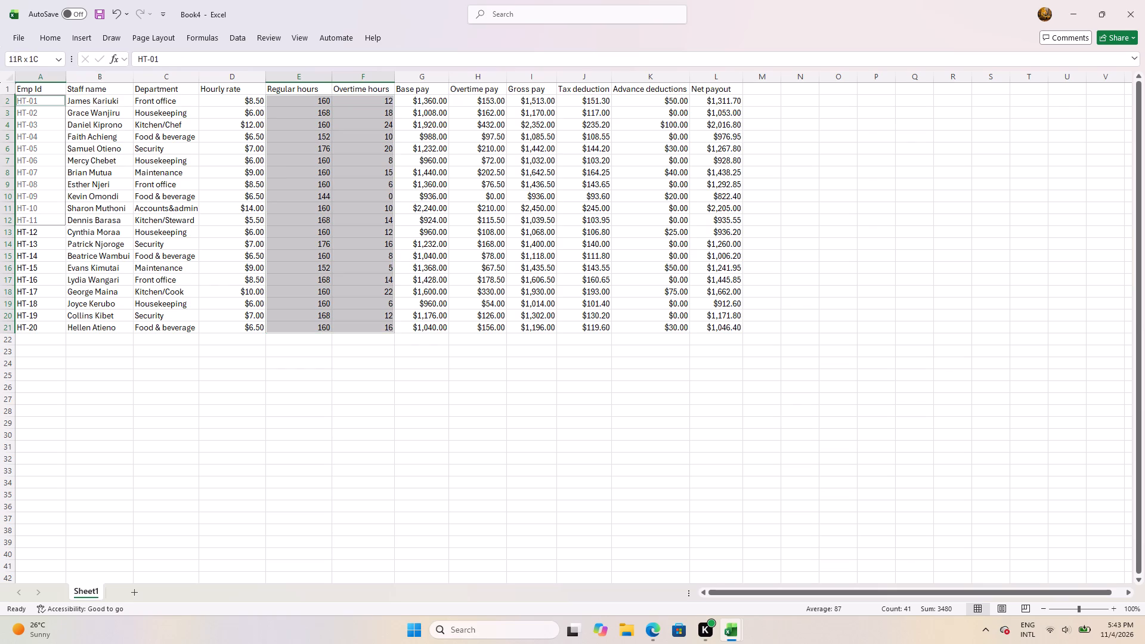
pyautogui.keyDown('ctrl'); pyautogui.moveTo(53, 235); pyautogui.dragTo(42, 326); pyautogui.keyUp('ctrl')
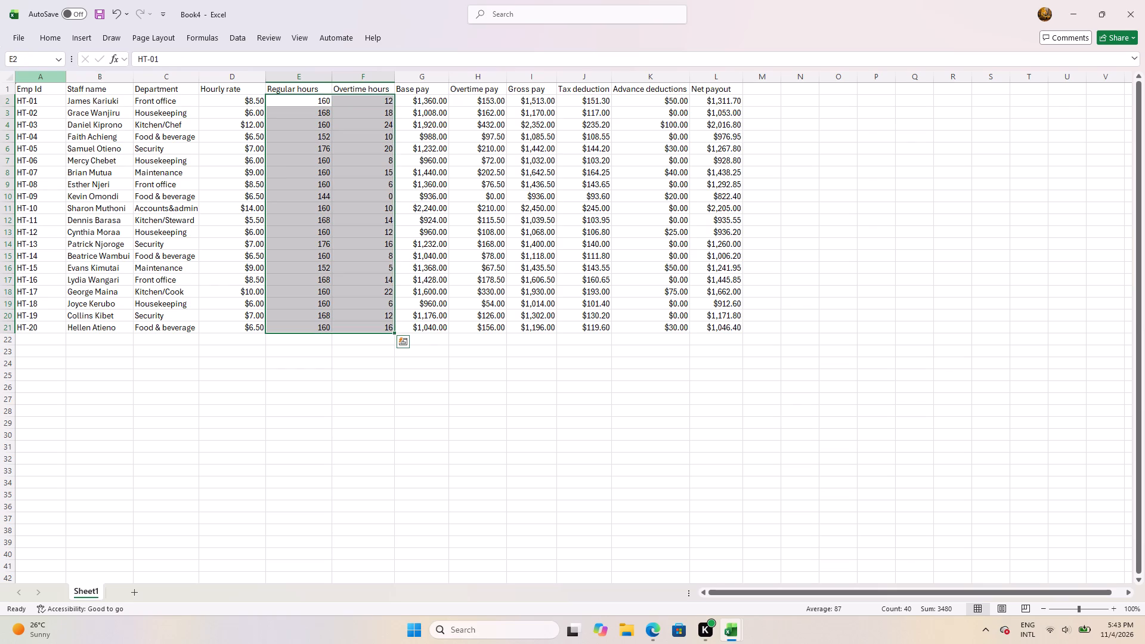
pyautogui.keyDown('ctrl'); pyautogui.moveTo(41, 98); pyautogui.dragTo(55, 323); pyautogui.keyUp('ctrl')
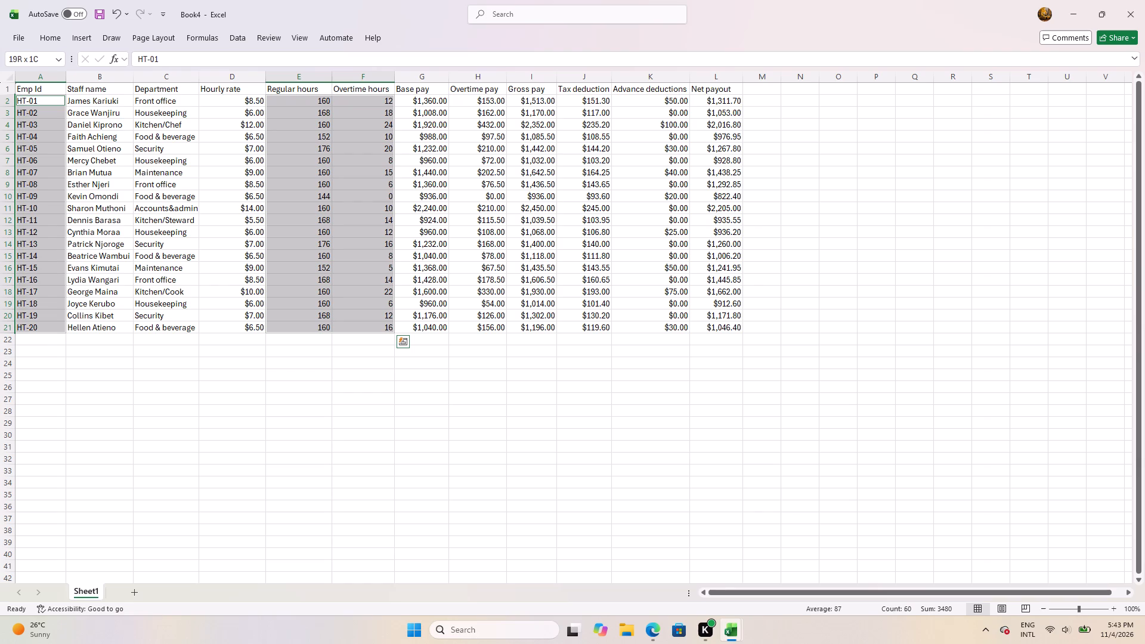
pyautogui.keyDown('ctrl'); pyautogui.moveTo(55, 323); pyautogui.dragTo(55, 326); pyautogui.keyUp('ctrl')
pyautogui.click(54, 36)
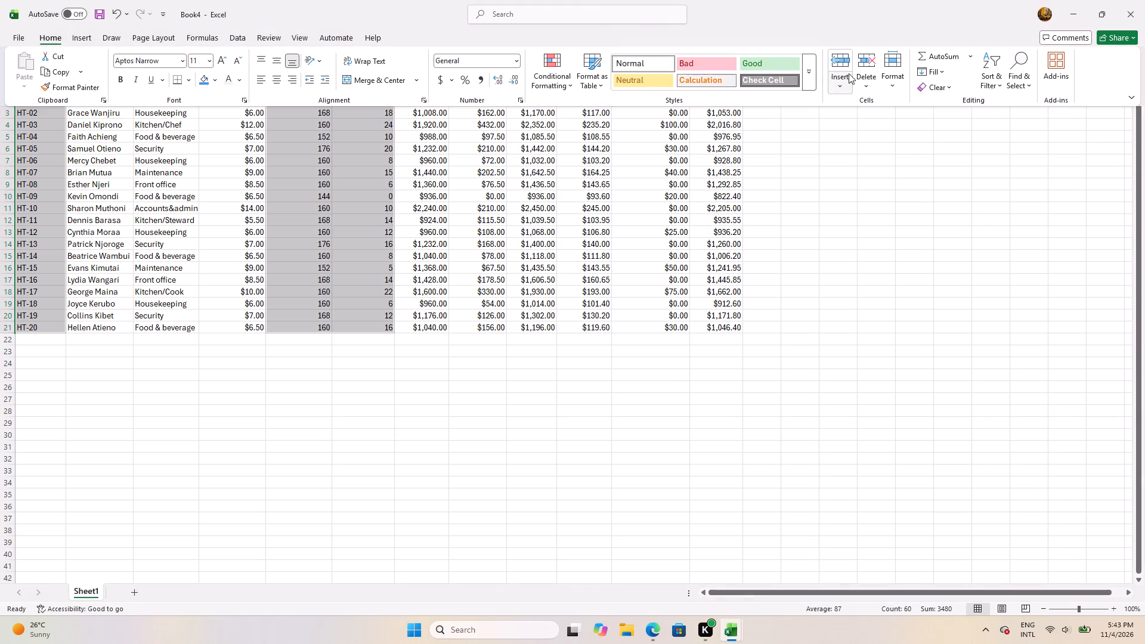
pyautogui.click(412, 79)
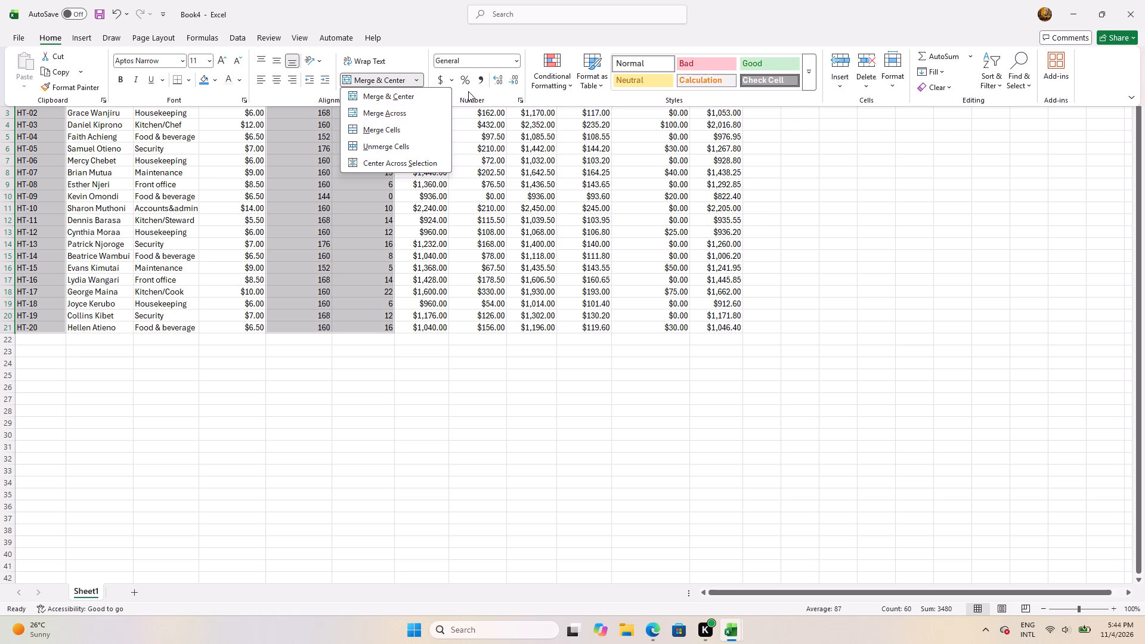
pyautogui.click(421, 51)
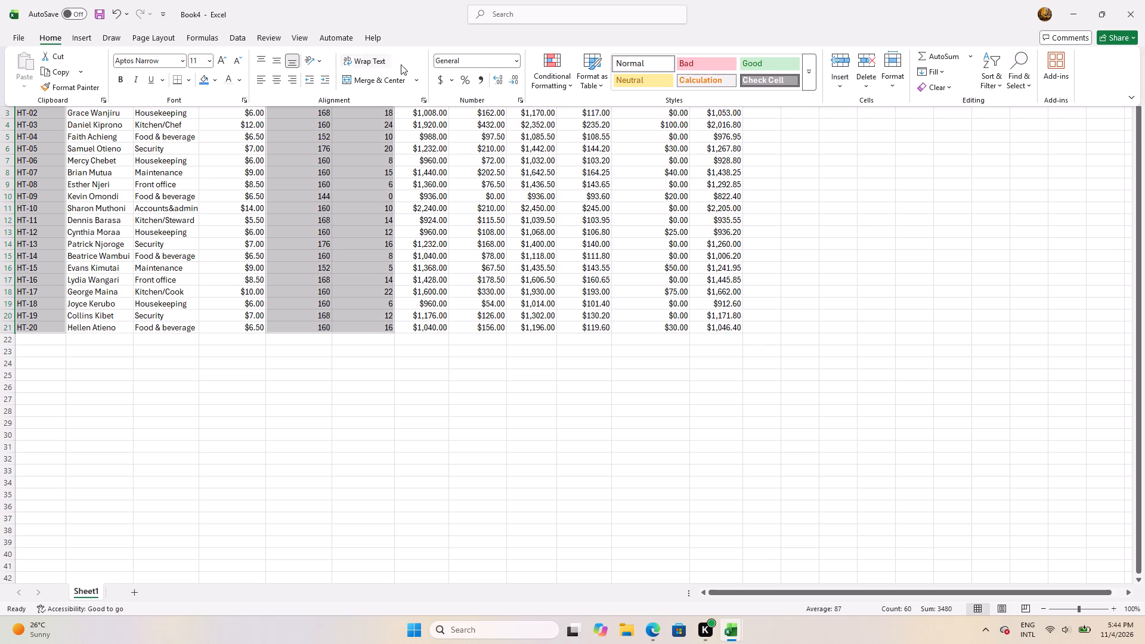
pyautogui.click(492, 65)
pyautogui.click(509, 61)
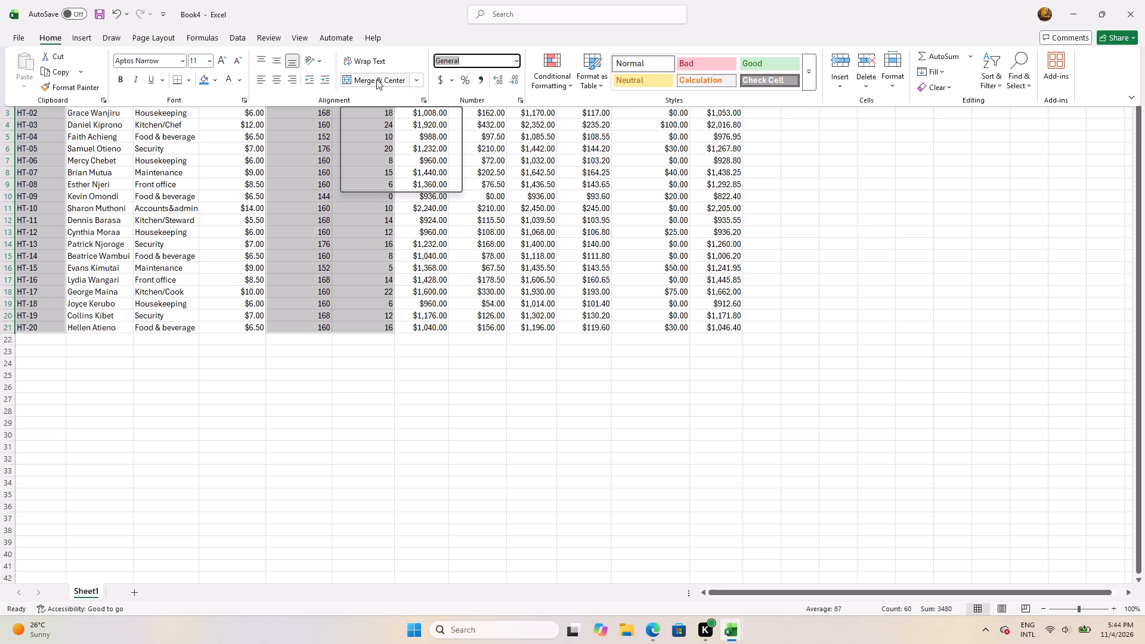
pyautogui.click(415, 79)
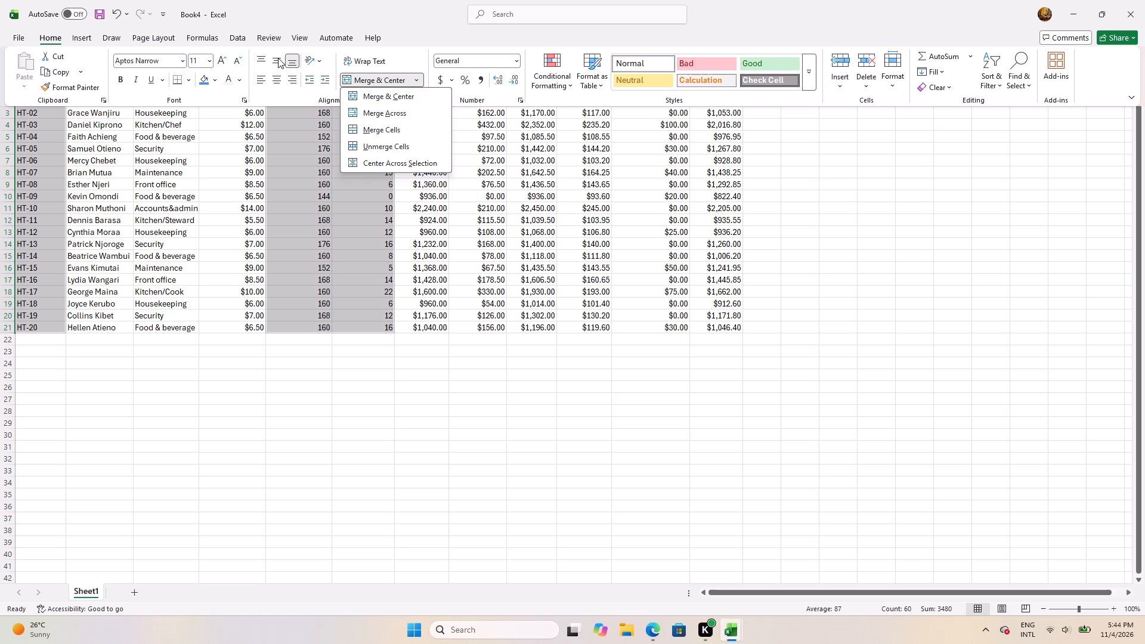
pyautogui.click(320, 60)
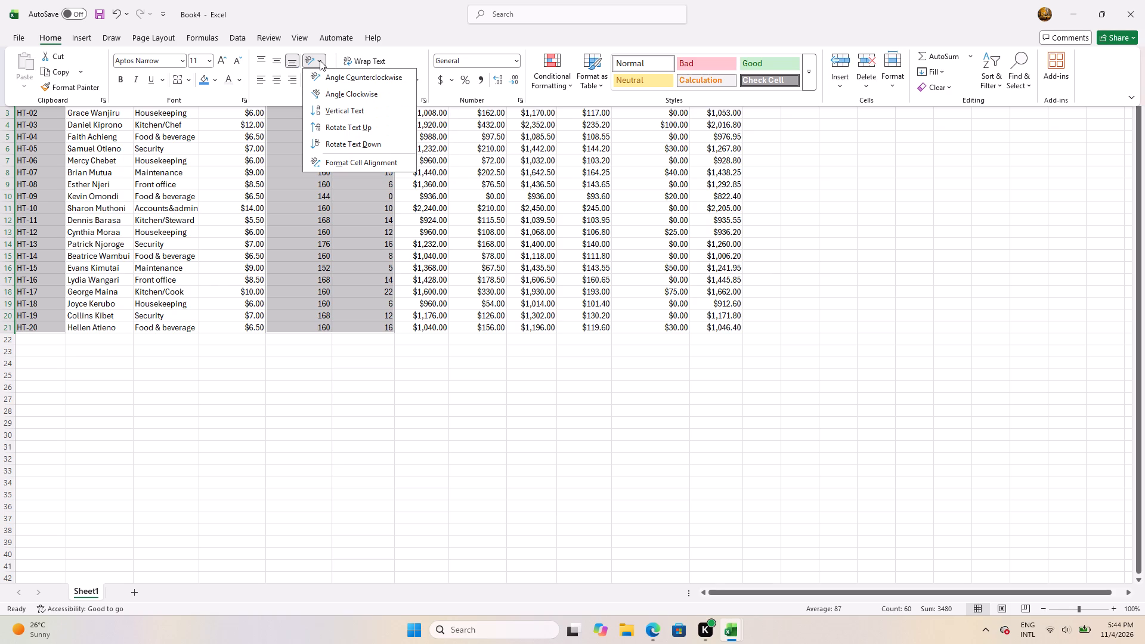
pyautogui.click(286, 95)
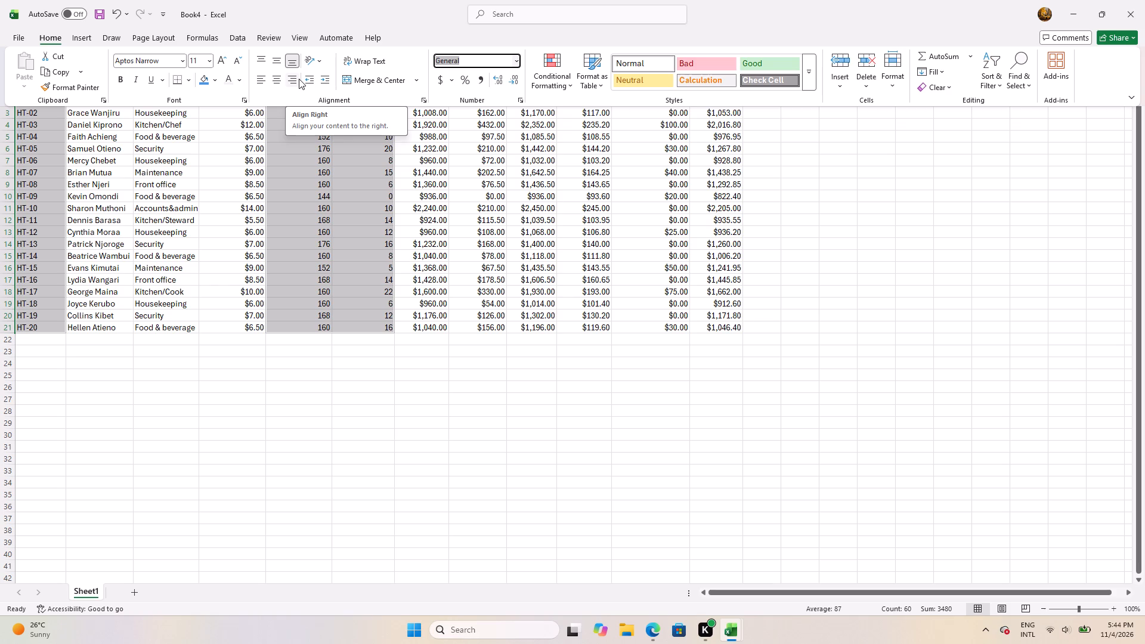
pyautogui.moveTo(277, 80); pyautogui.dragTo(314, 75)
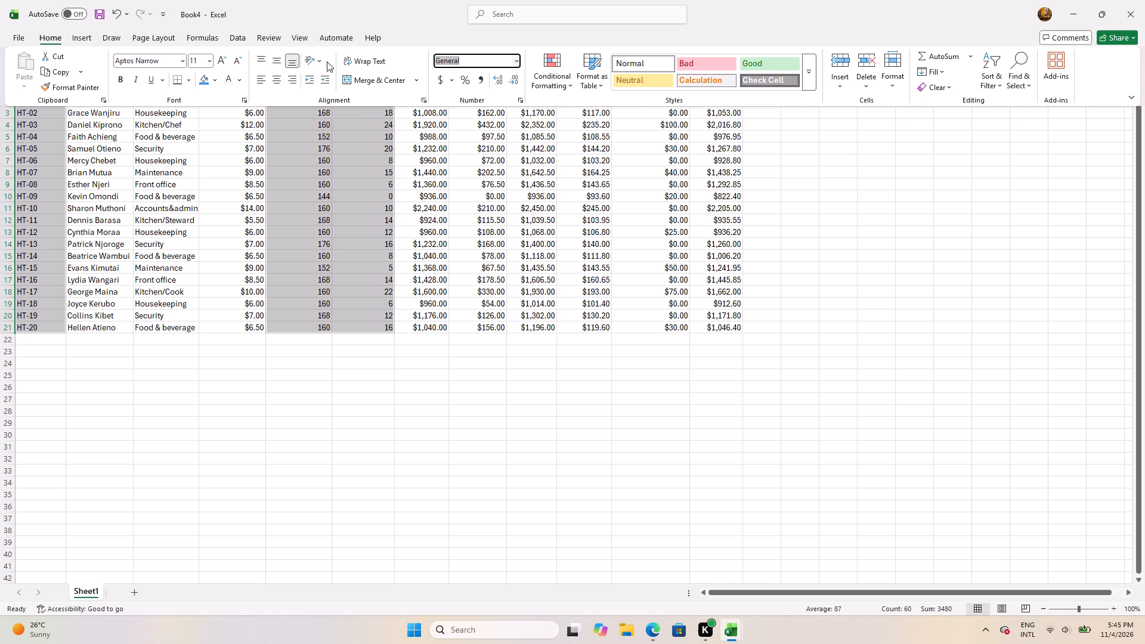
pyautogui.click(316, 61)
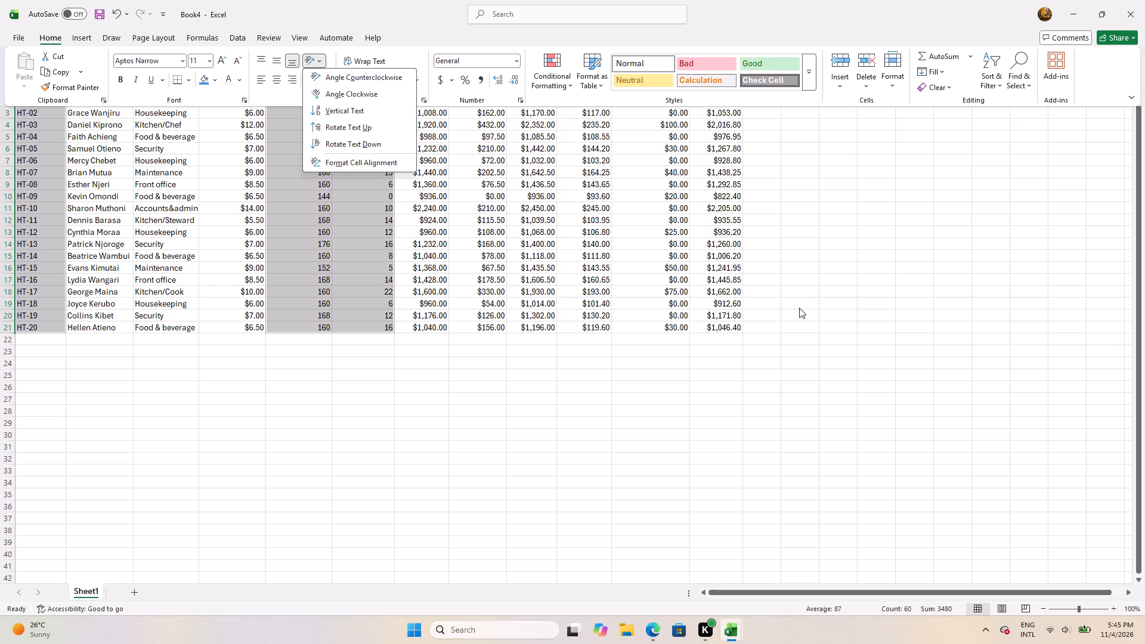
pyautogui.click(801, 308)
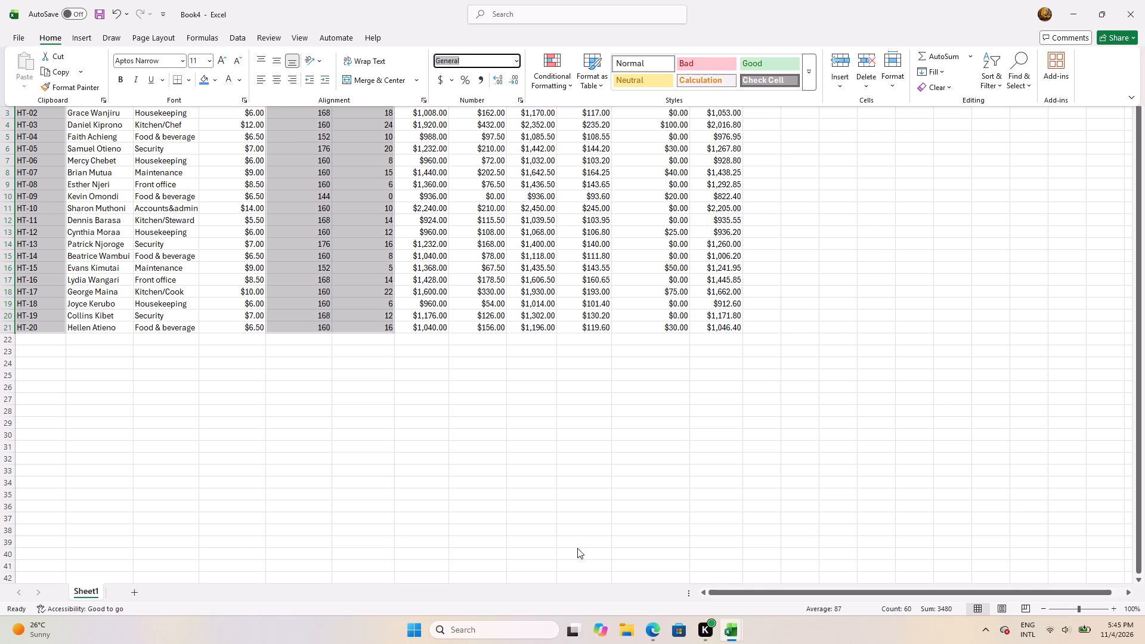